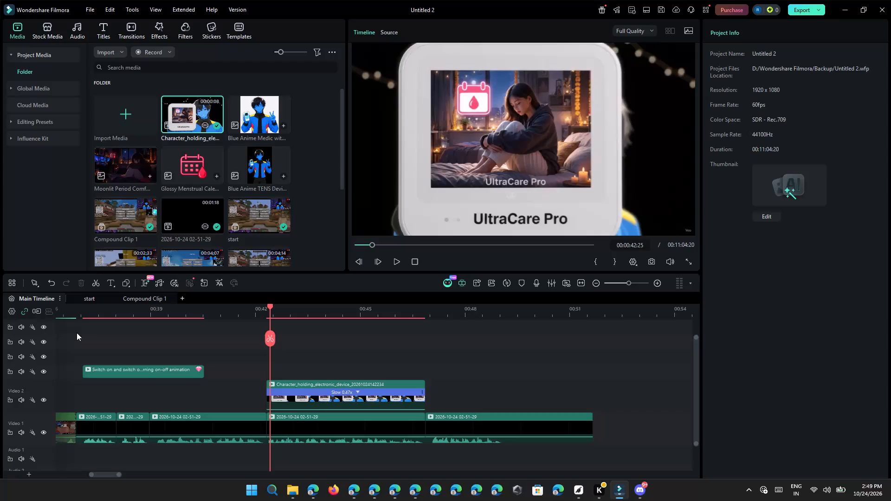
Play back the timeline from about 37 s through the switch on-off animation clip, and select that clip.
left_click(77, 318)
left_click(400, 263)
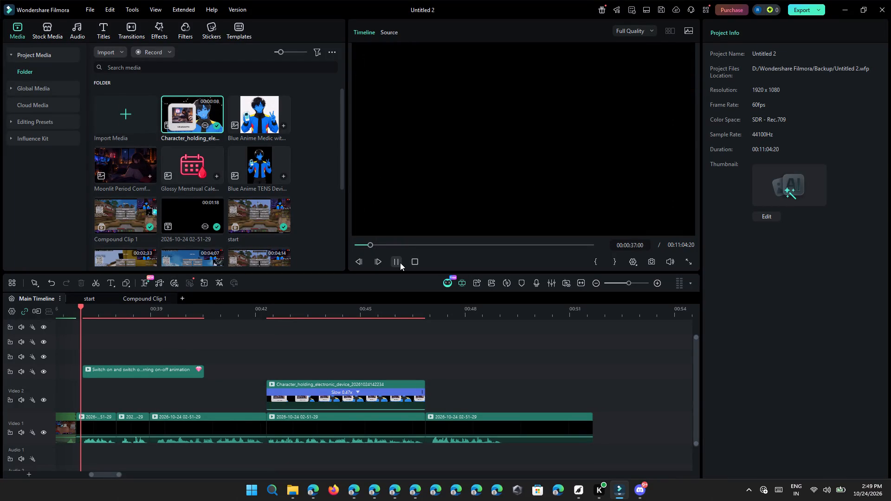
left_click(186, 378)
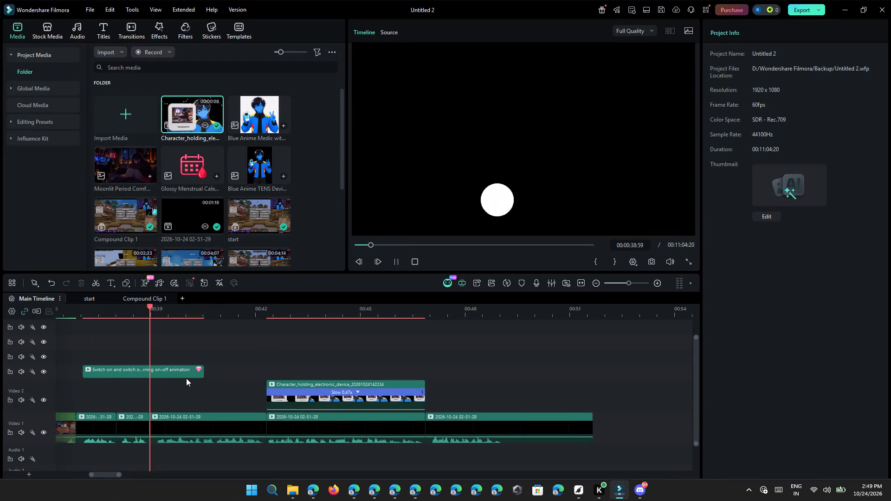
left_click(186, 371)
left_click(396, 260)
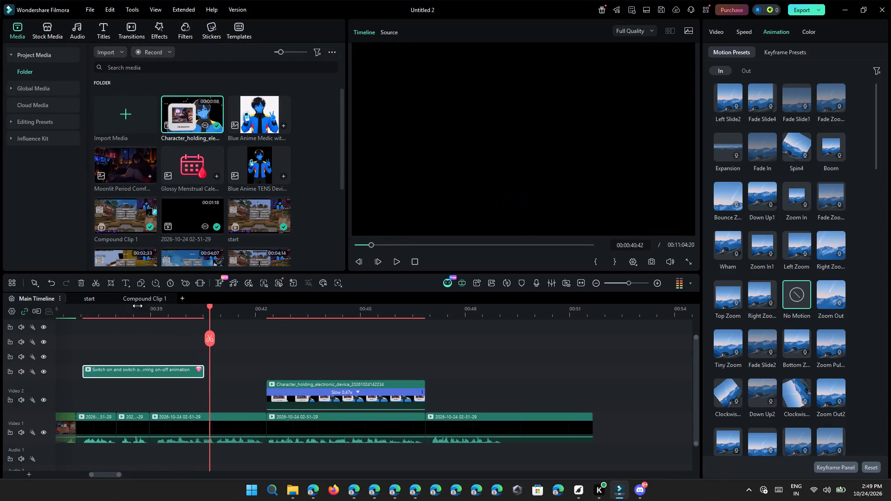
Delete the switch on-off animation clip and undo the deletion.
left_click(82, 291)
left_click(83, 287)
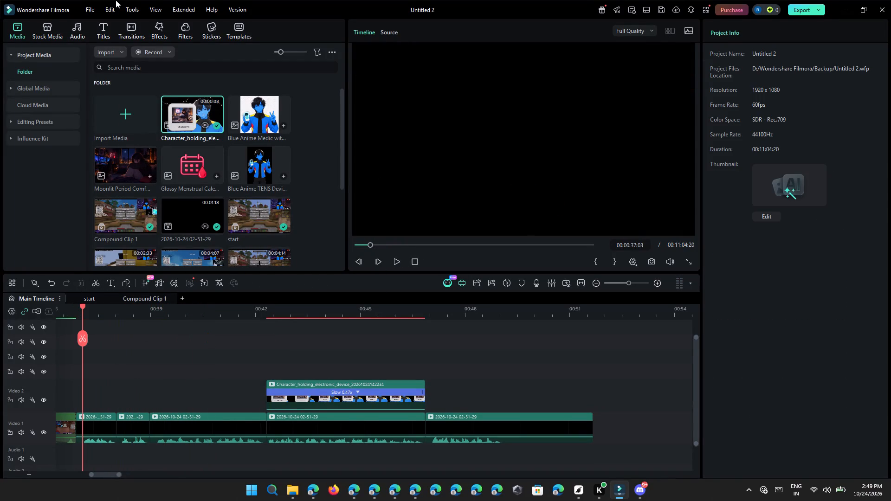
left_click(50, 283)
Add the Off Button stock clip to Video 2 at the start of the black section, keeping the project settings at 1920x1080 60fps.
left_click(95, 30)
left_click(71, 32)
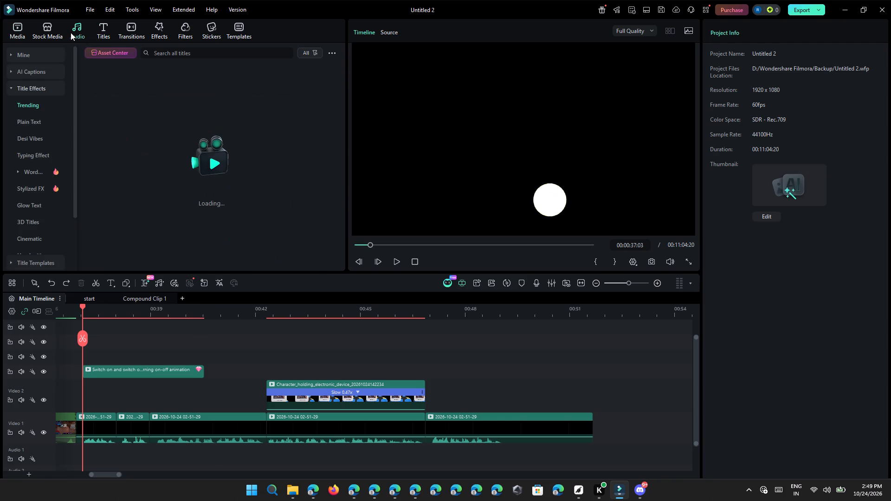
left_click(55, 29)
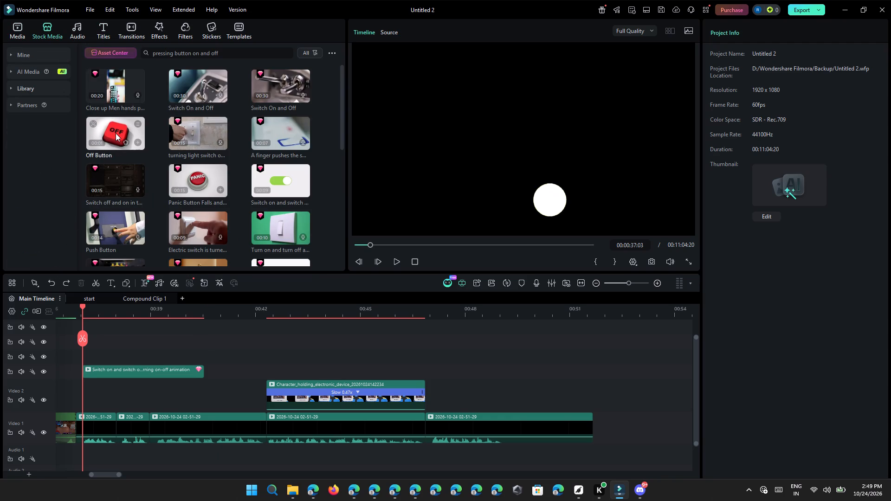
left_click_drag(116, 133, 127, 349)
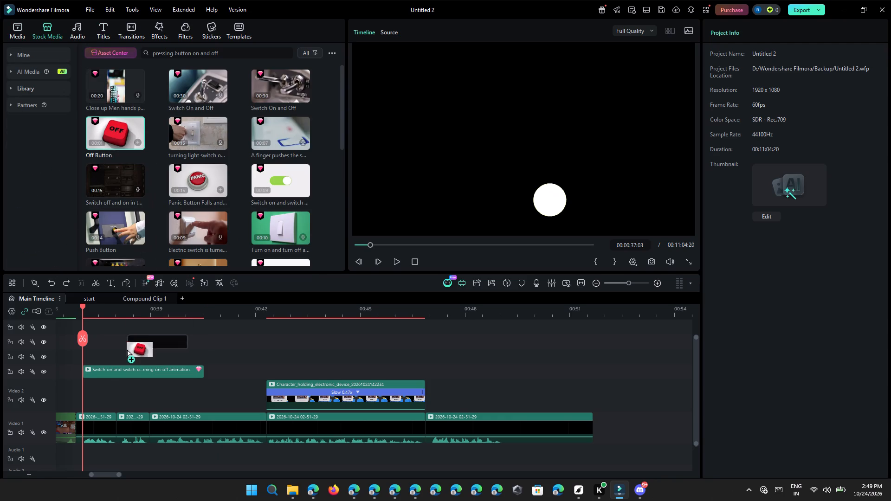
left_click_drag(127, 349, 379, 398)
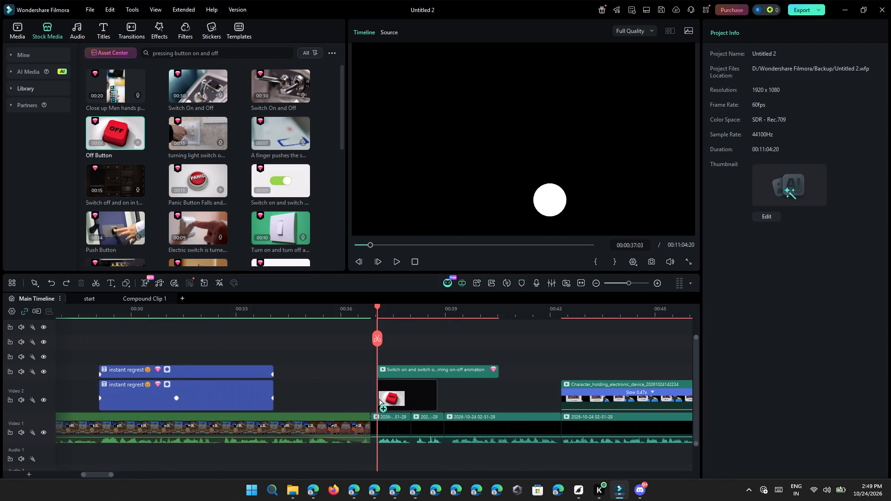
left_click_drag(379, 398, 374, 399)
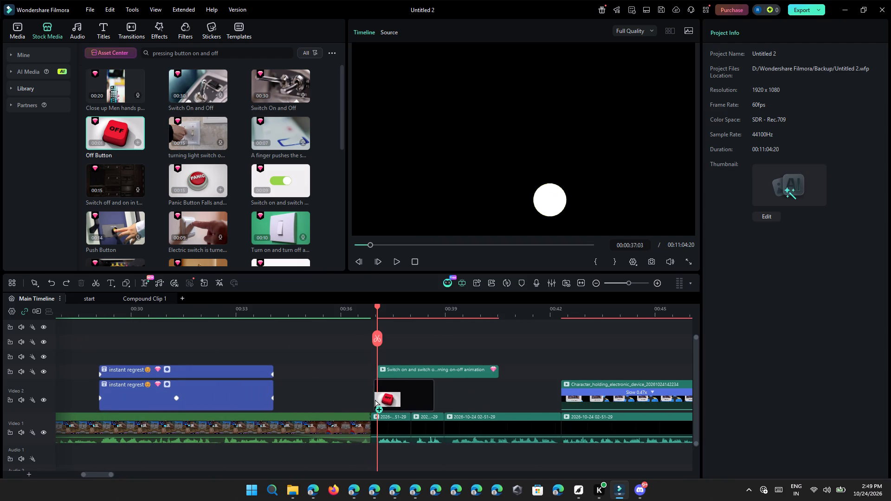
left_click_drag(374, 399, 370, 399)
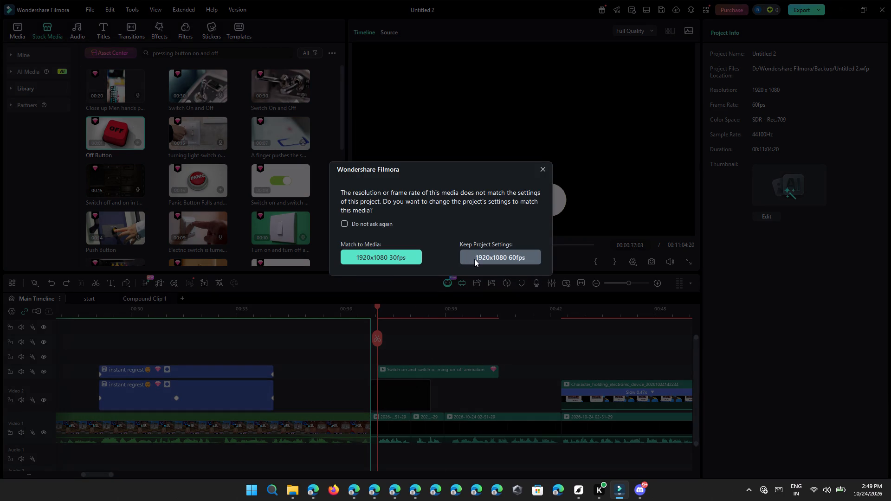
left_click(474, 259)
Trim the end of the Off Button clip to match the end of the short Video 1 clip beneath it.
left_click_drag(427, 398, 413, 399)
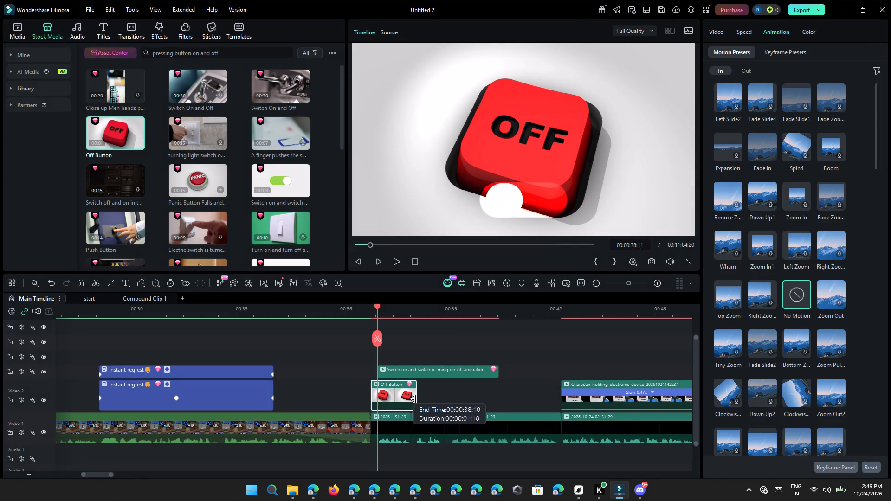
left_click_drag(413, 399, 408, 409)
Lower the Off Button clip's opacity so it forms a faint, dark background for the switch animation.
left_click(536, 198)
left_click(667, 101)
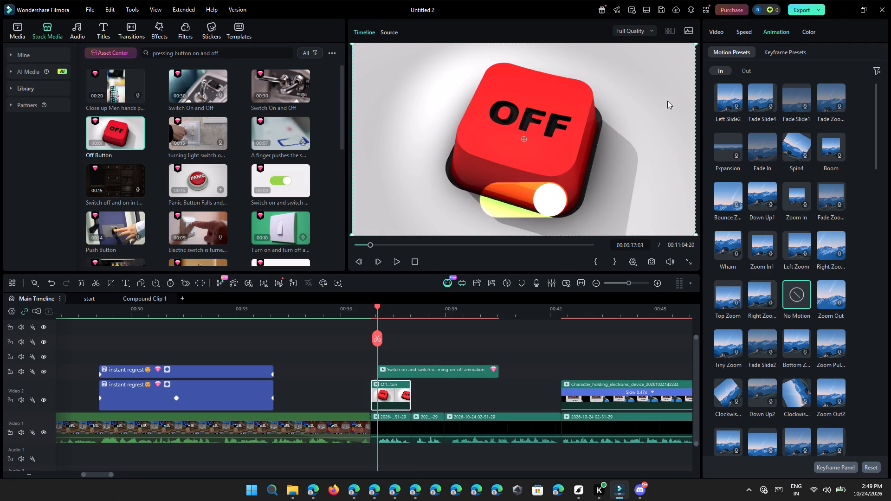
left_click(775, 51)
left_click(738, 30)
left_click(705, 30)
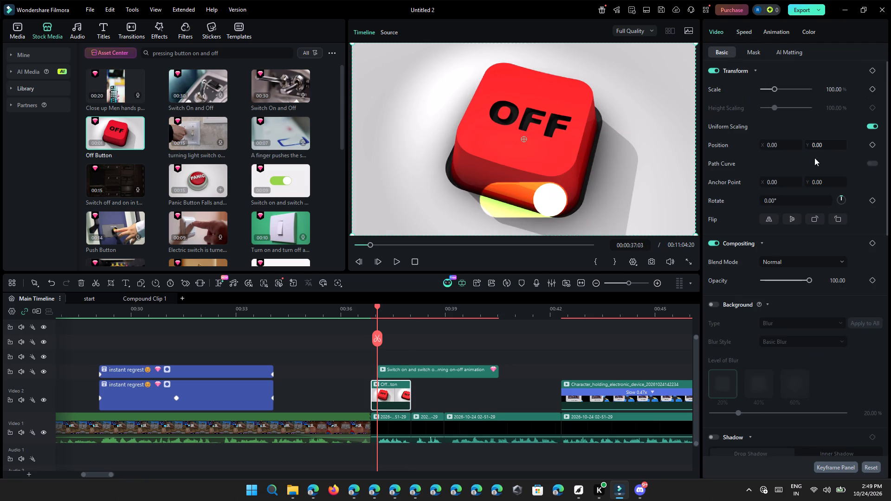
scroll(779, 299, "down", 1)
left_click_drag(789, 260, 772, 263)
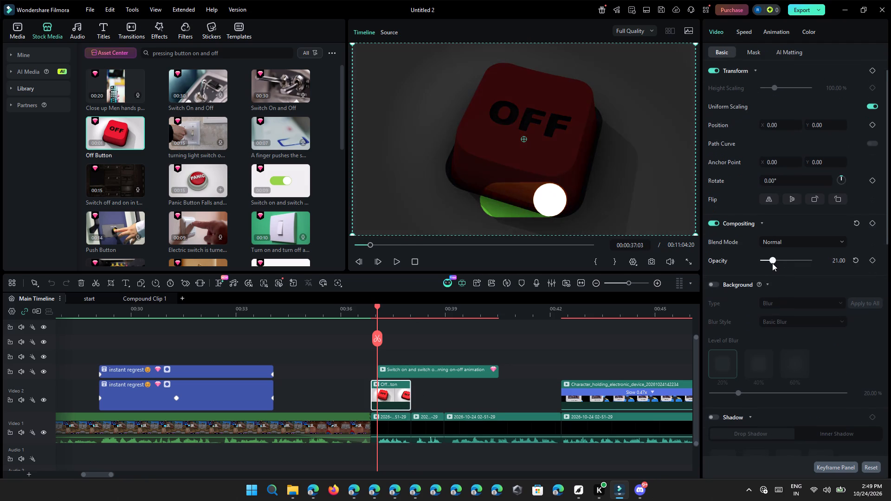
left_click_drag(772, 263, 774, 271)
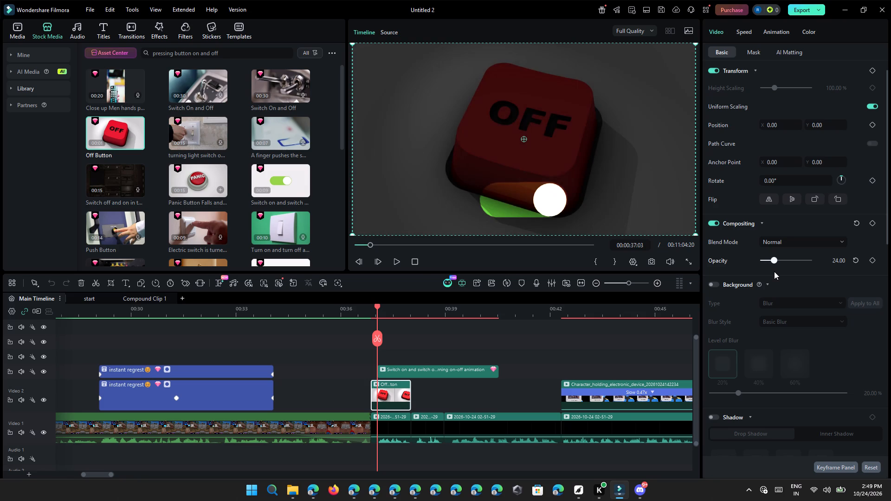
left_click_drag(774, 271, 769, 275)
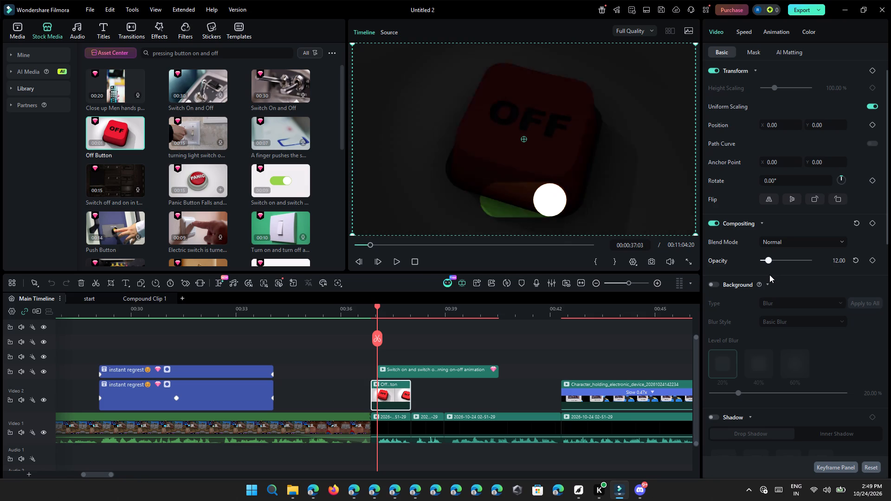
left_click_drag(769, 275, 771, 275)
Move the switch on-off animation clip so it starts together with the Off Button clip.
left_click_drag(432, 372, 424, 370)
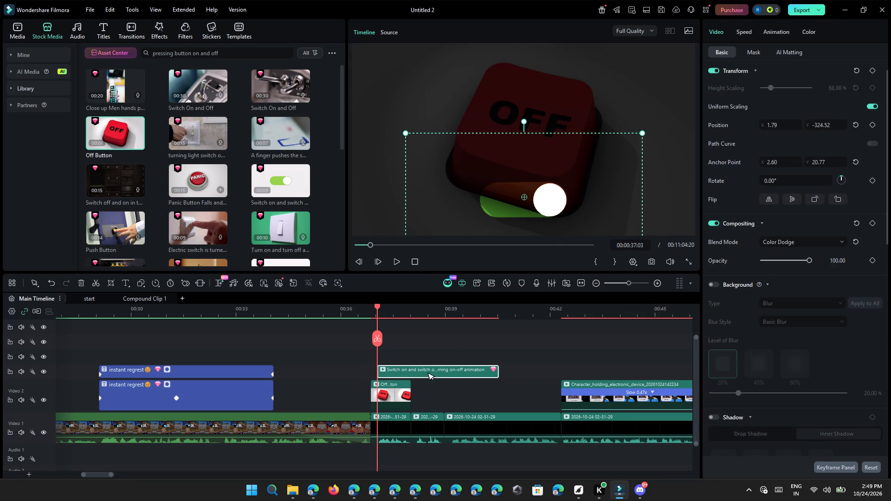
left_click_drag(424, 370, 425, 369)
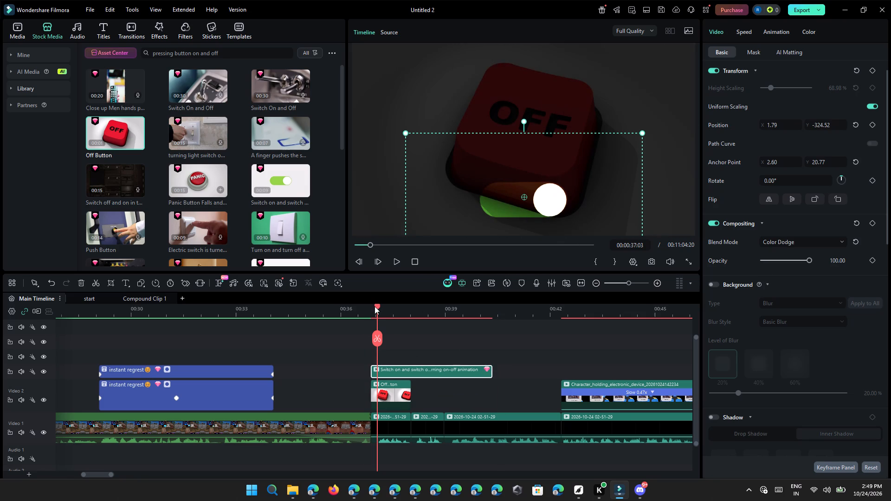
Trim the switch animation clip's beginning to a duration of 00:00:02:44 and realign its start with the Off Button clip at 00:00:36:52.
left_click_drag(376, 306, 415, 323)
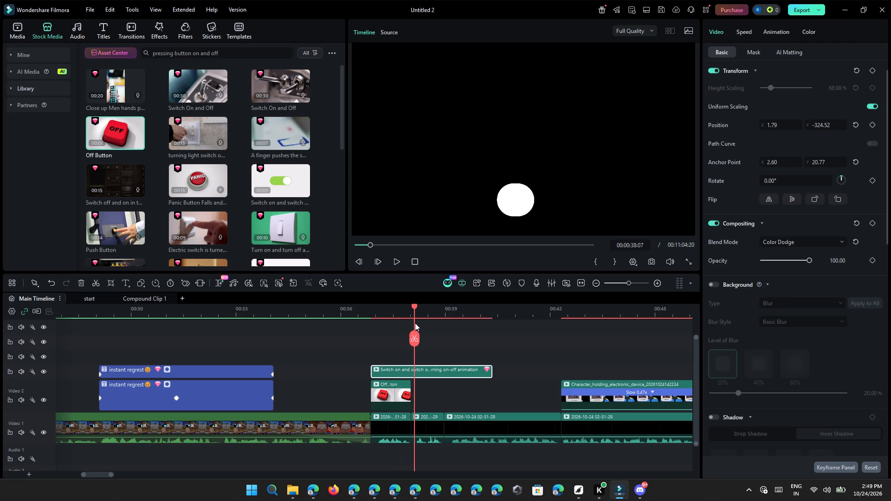
left_click_drag(415, 323, 420, 333)
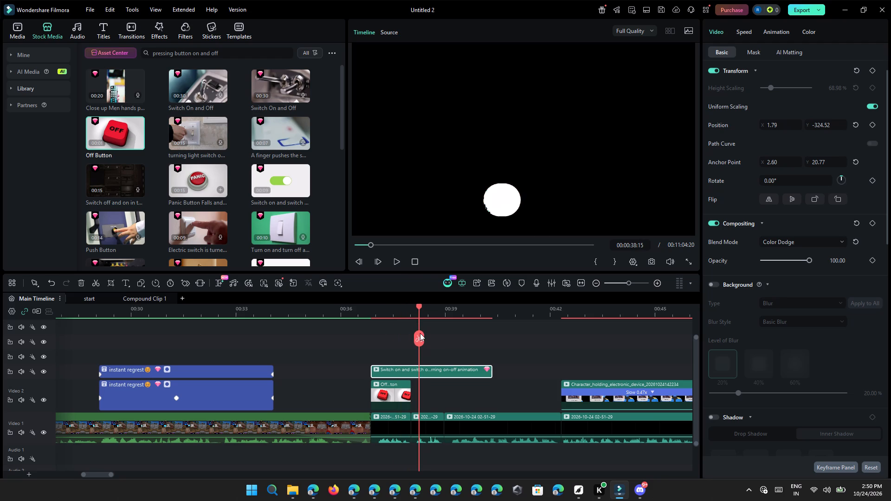
left_click_drag(420, 333, 363, 346)
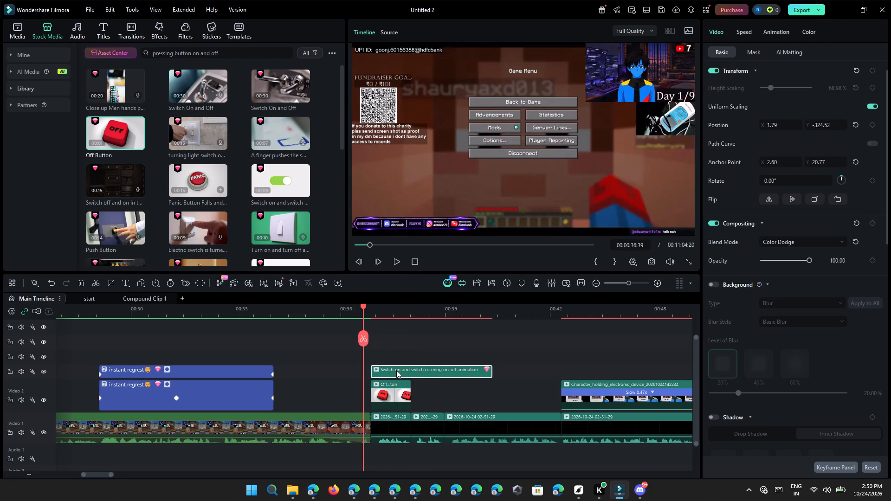
left_click_drag(371, 373, 389, 381)
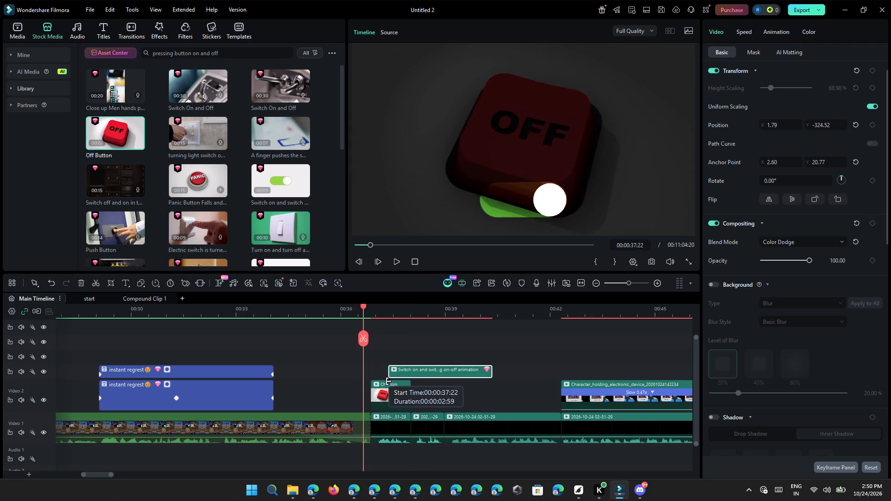
left_click_drag(389, 381, 399, 386)
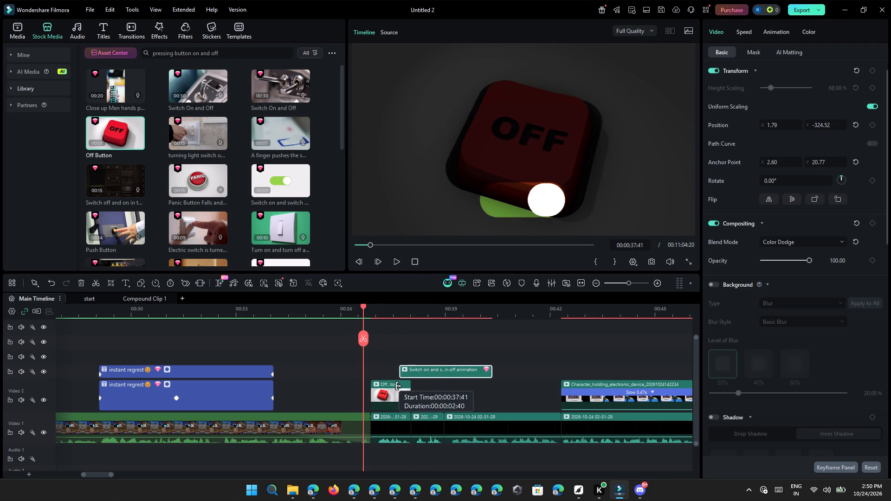
left_click_drag(399, 386, 397, 385)
left_click_drag(428, 371, 403, 371)
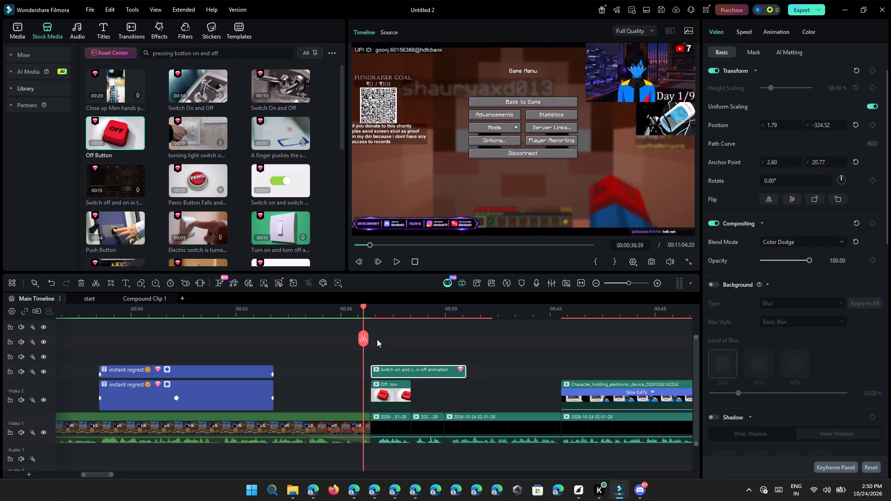
Play back the combined switch animation and Off Button section to check its timing.
left_click(394, 265)
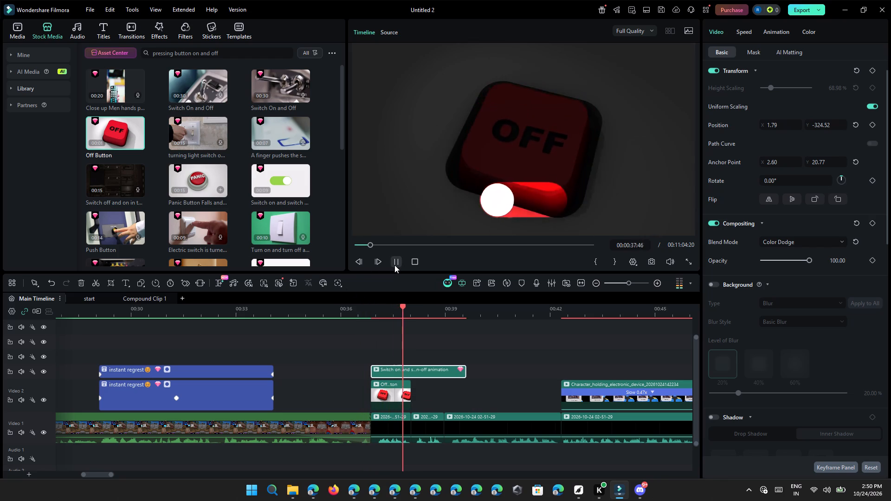
left_click(394, 265)
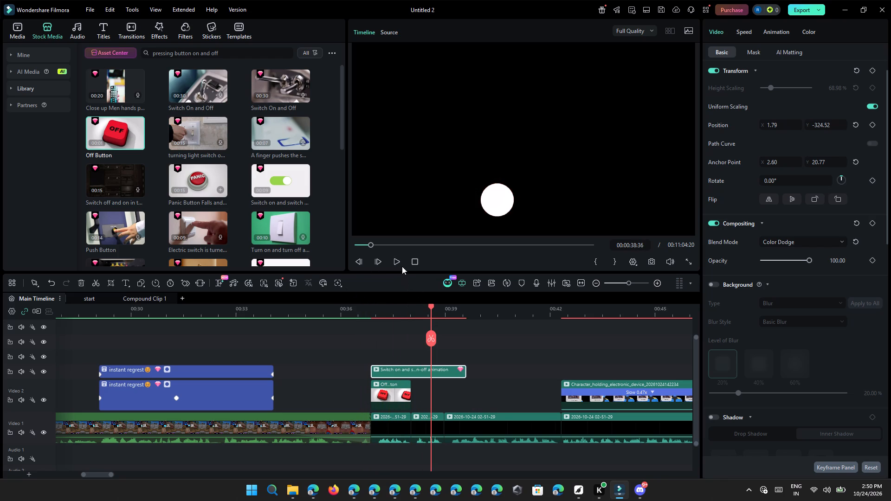
left_click(400, 263)
left_click(400, 263)
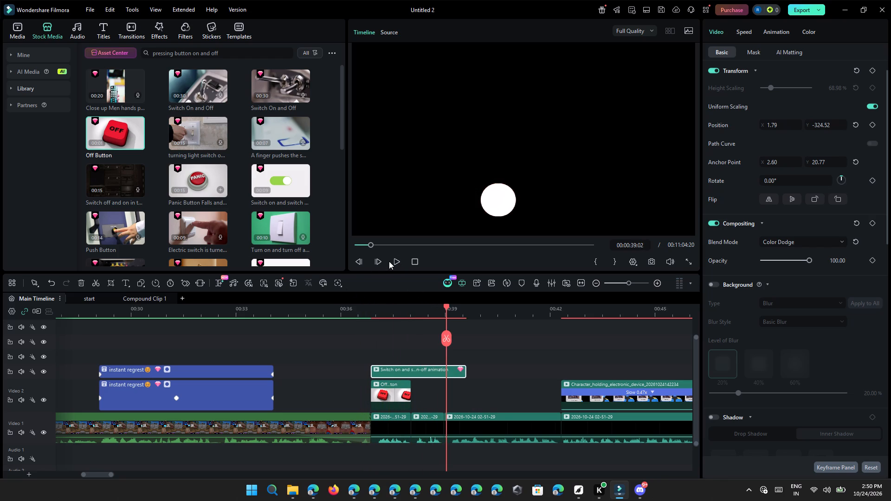
left_click(389, 304)
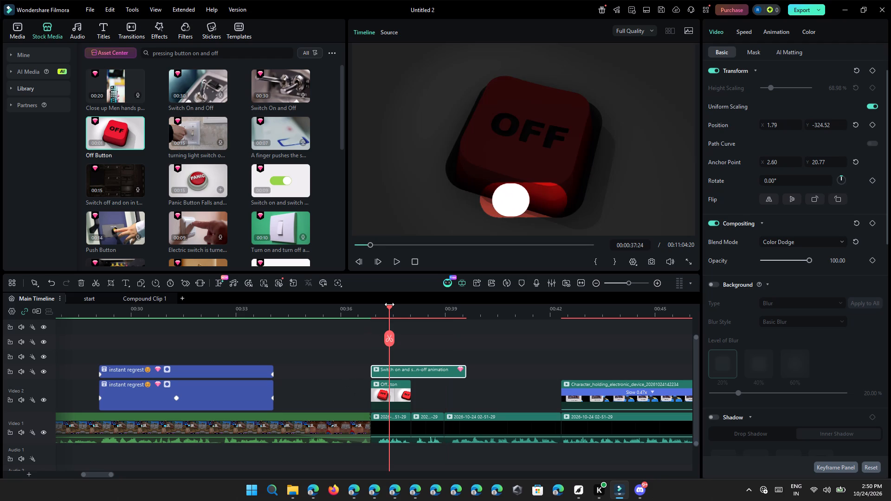
Browse the "pressing button on and off" stock media results for other button clips.
scroll(392, 366, "down", 2)
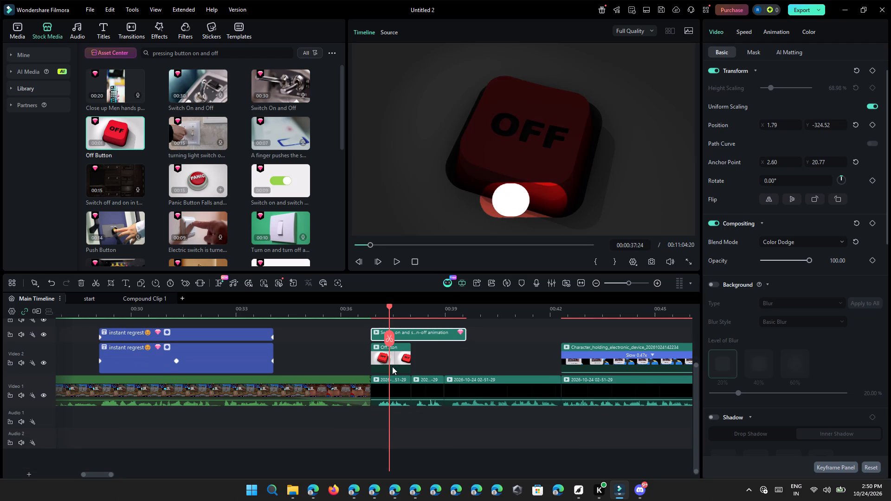
scroll(304, 226, "down", 2)
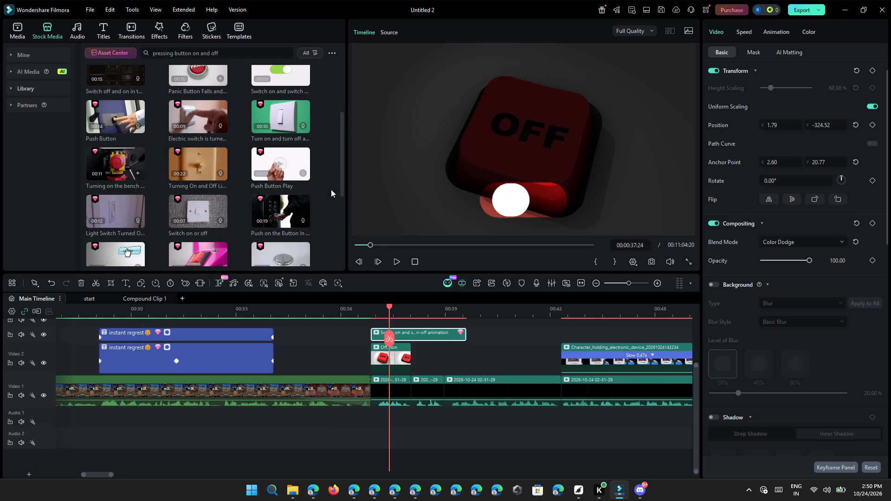
scroll(230, 179, "down", 1)
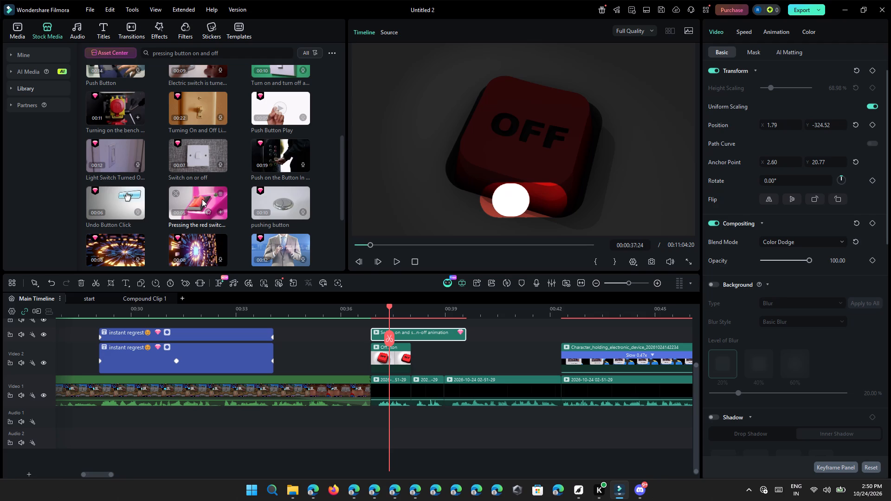
scroll(202, 199, "down", 1)
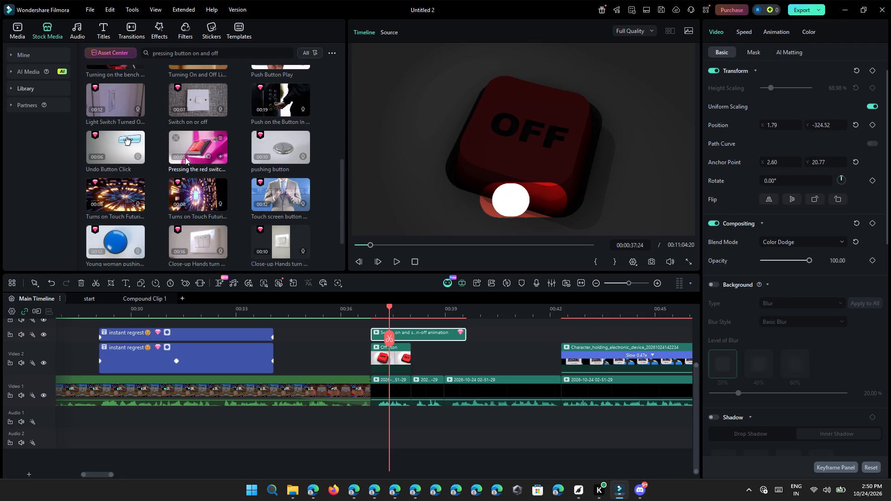
scroll(259, 123, "up", 2)
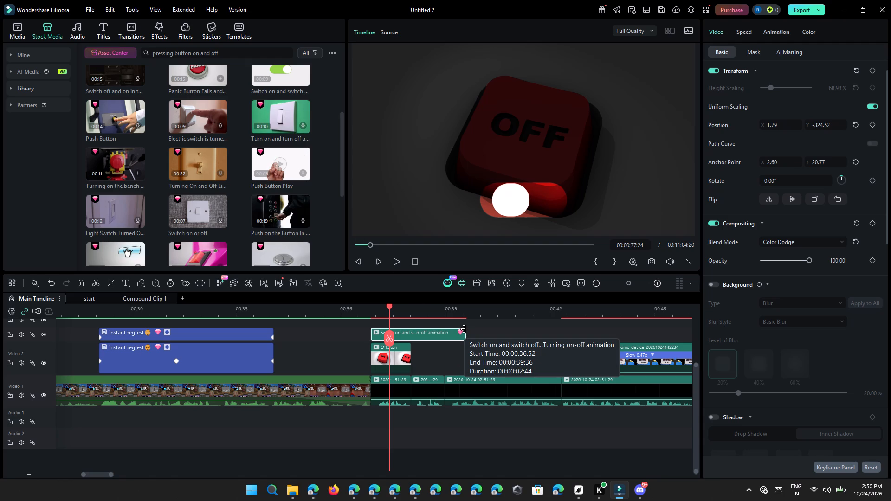
Trim the end of the switch animation clip to match the Off Button clip's end, and scrub through the section to check it.
left_click_drag(463, 329, 409, 340)
left_click_drag(390, 305, 410, 317)
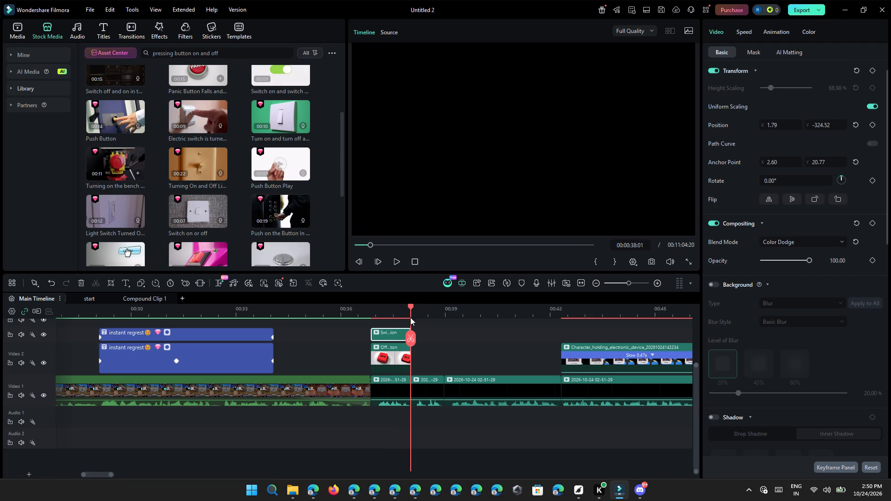
left_click_drag(410, 317, 374, 314)
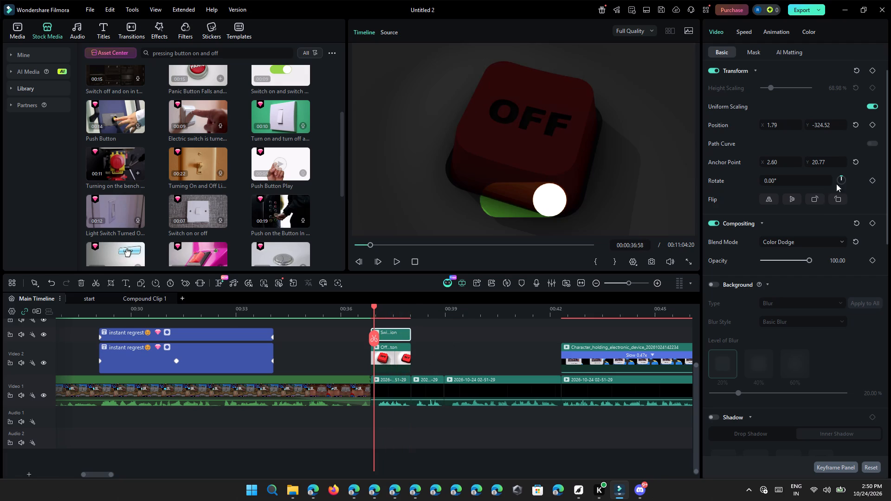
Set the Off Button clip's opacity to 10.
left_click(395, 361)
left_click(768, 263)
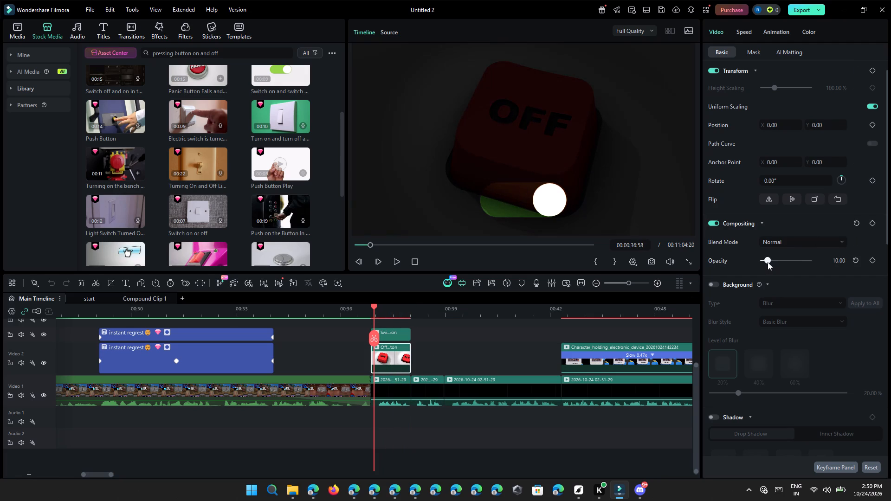
Play back the dimmed Off Button and switch animation section together with the footage around it.
left_click(394, 258)
left_click(394, 258)
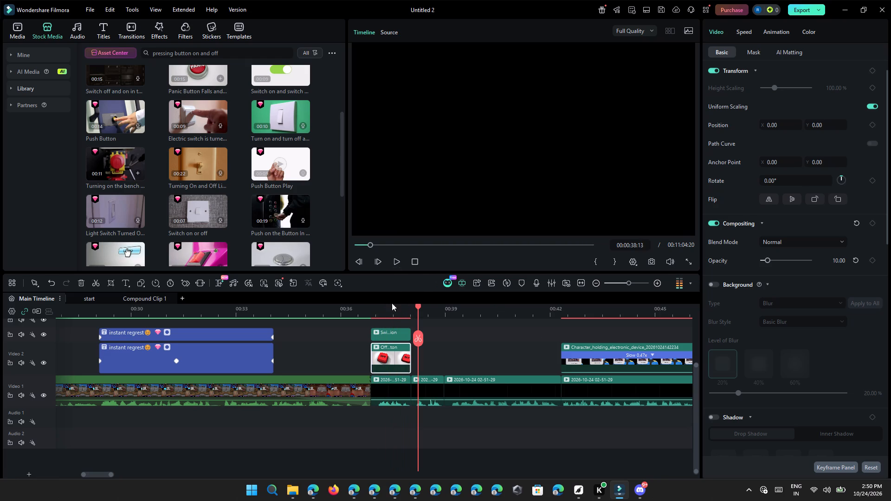
left_click(391, 316)
left_click(391, 365)
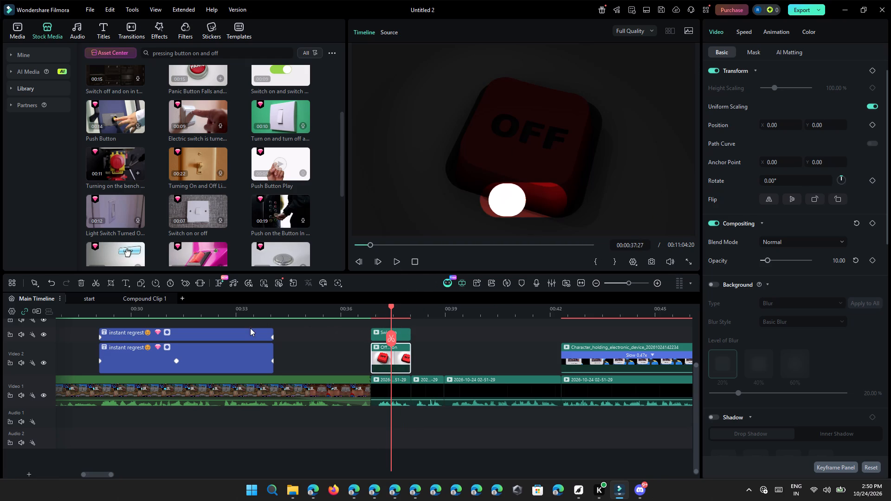
left_click(149, 315)
left_click(395, 257)
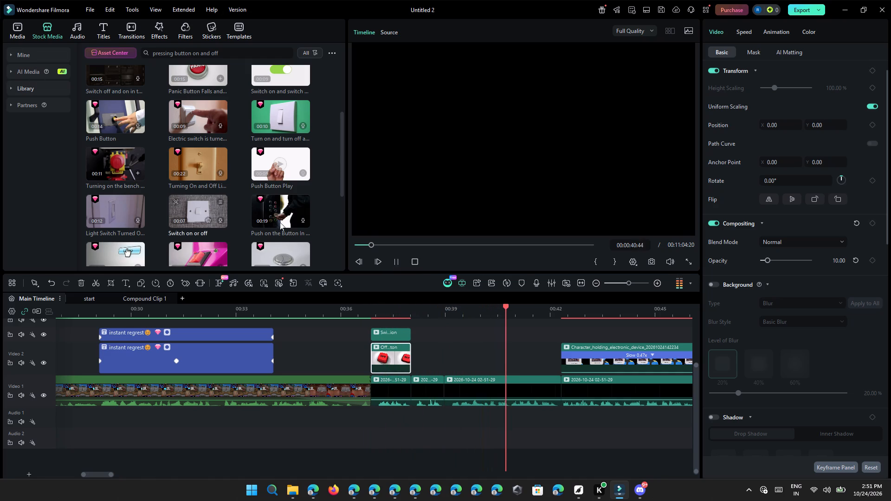
left_click(378, 317)
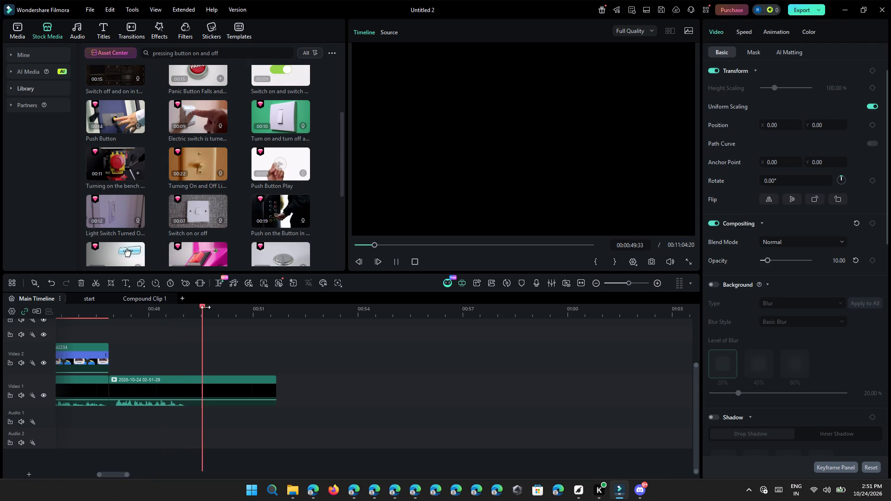
scroll(193, 332, "down", 5, "ctrl")
left_click(152, 331)
scroll(152, 331, "down", 3, "ctrl")
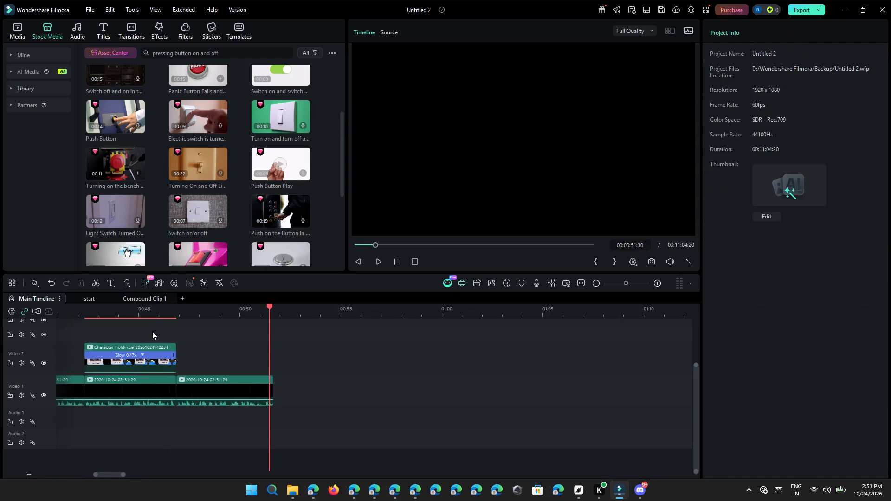
scroll(152, 331, "down", 5, "ctrl")
left_click(143, 314)
scroll(261, 343, "up", 10, "ctrl")
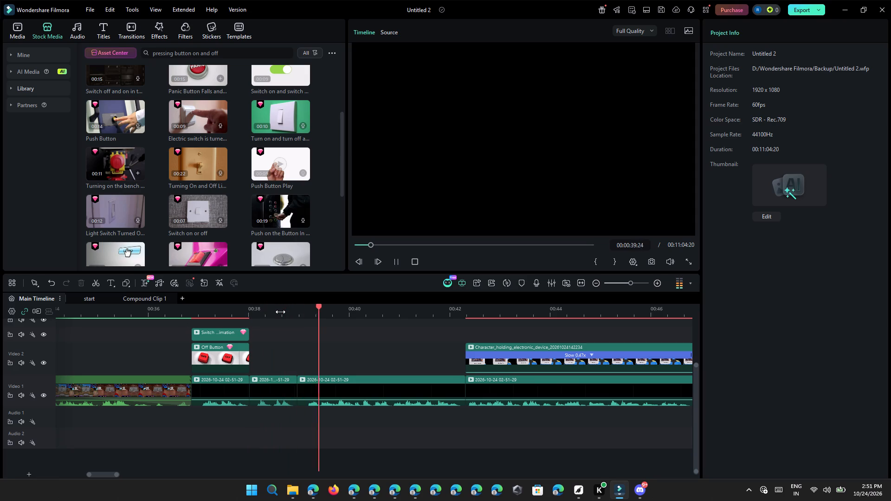
left_click(394, 264)
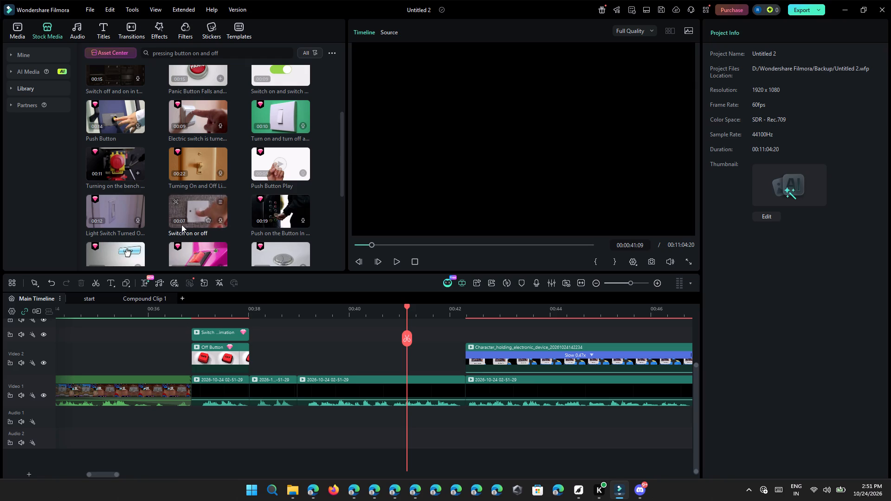
Scrub back and forth through the overlapping Off Button and switch animation clips to inspect the combined look.
left_click(206, 316)
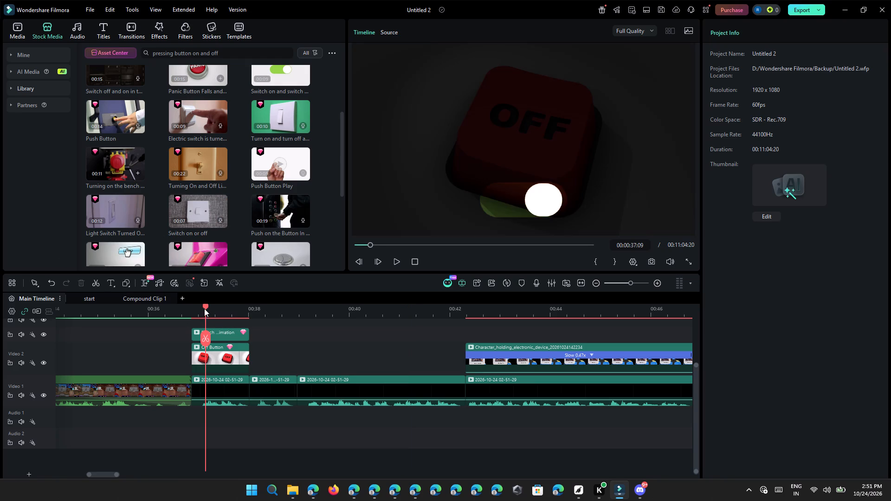
left_click_drag(204, 308, 215, 315)
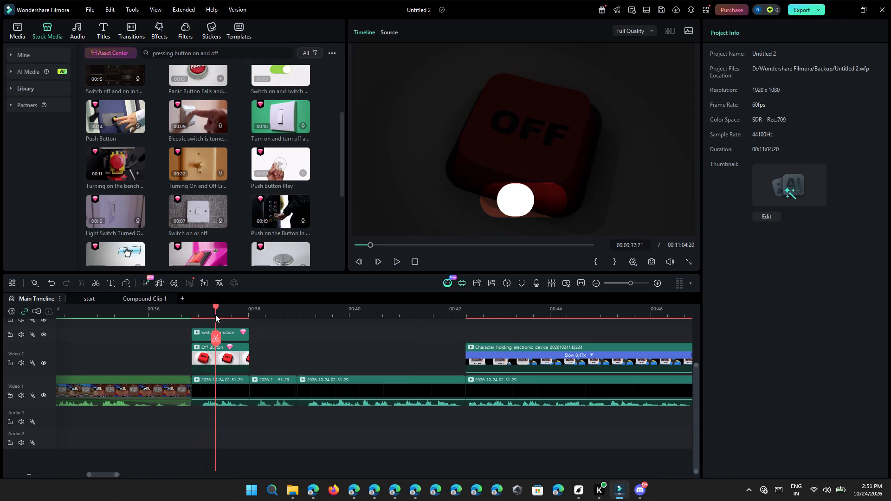
left_click_drag(215, 315, 236, 323)
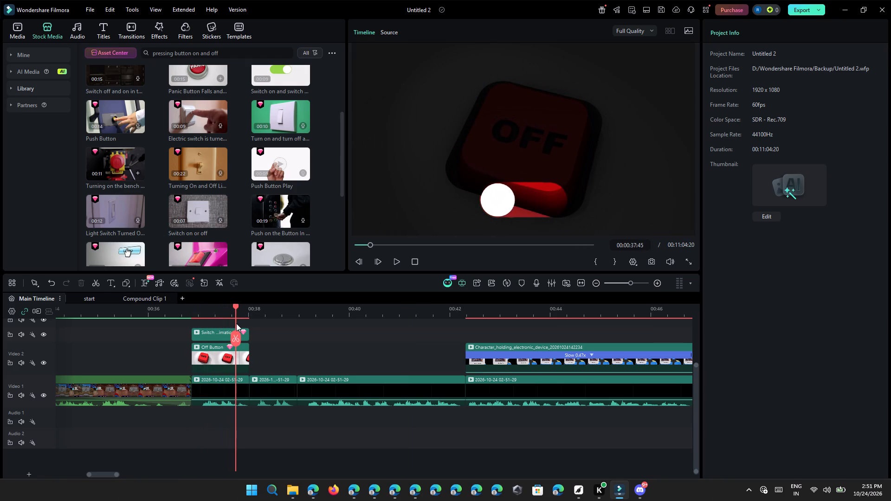
left_click_drag(236, 323, 206, 331)
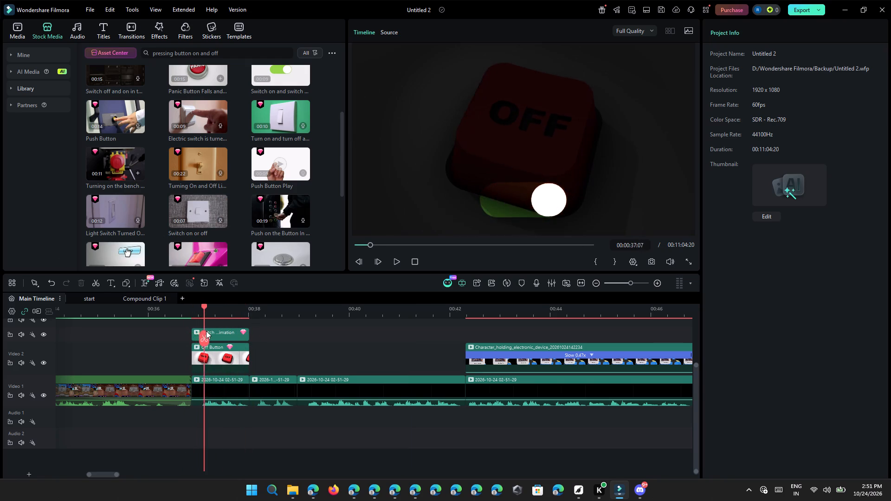
left_click_drag(206, 331, 213, 343)
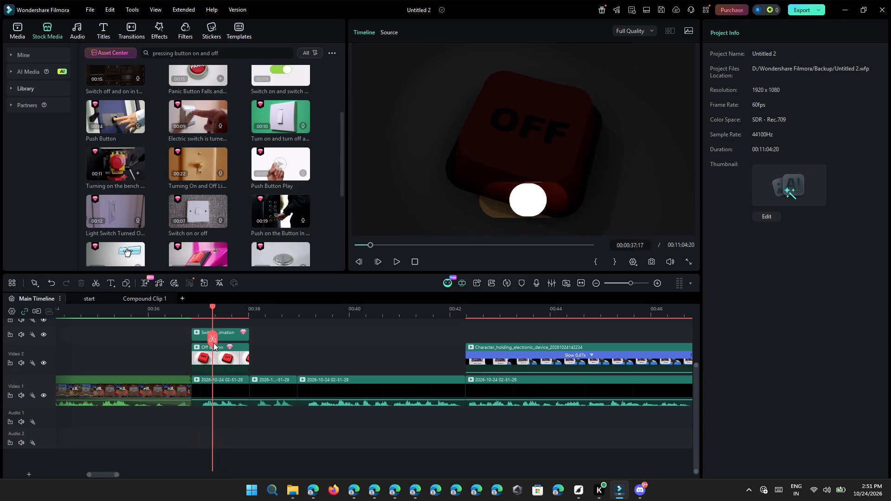
left_click_drag(213, 343, 226, 356)
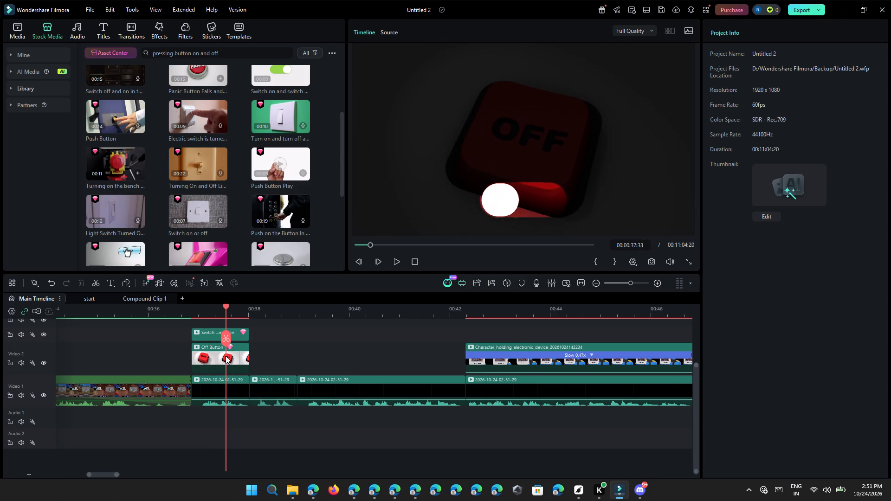
left_click_drag(226, 356, 225, 360)
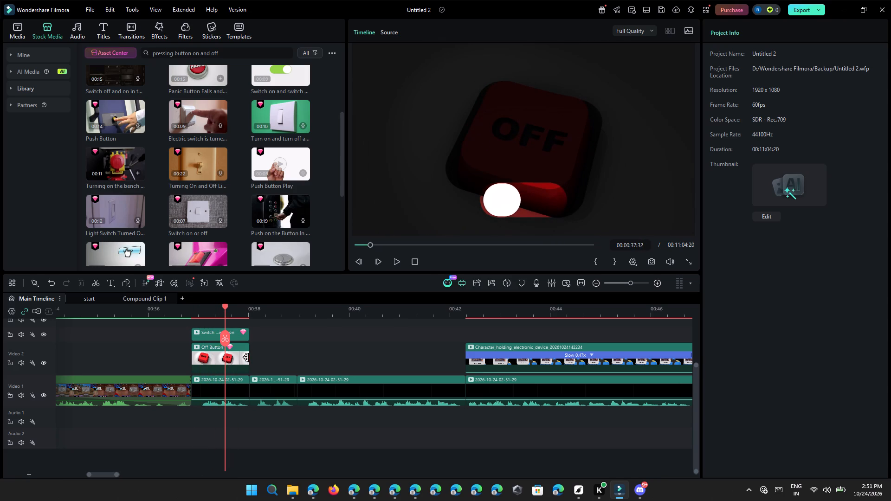
Delete the Off Button clip beneath the switch animation.
left_click(248, 353)
left_click(81, 280)
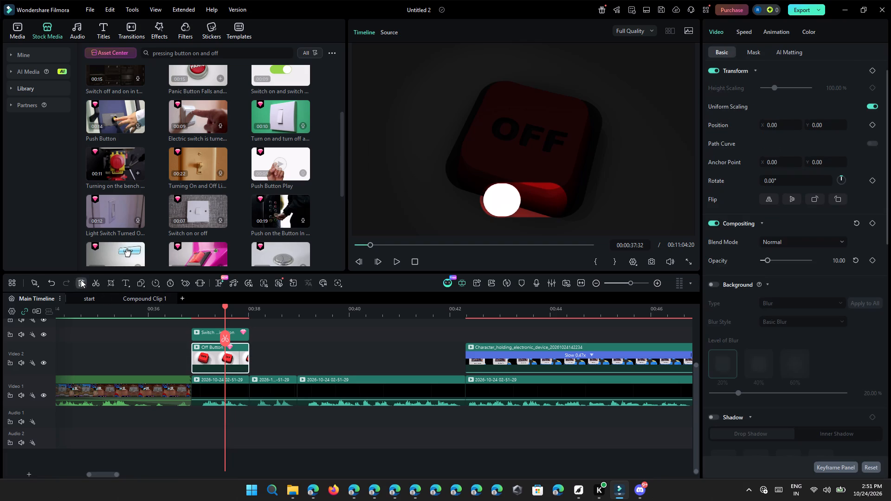
Browse the stock media library's categories, including Desi Vibe, for a replacement background.
left_click(120, 28)
left_click(130, 32)
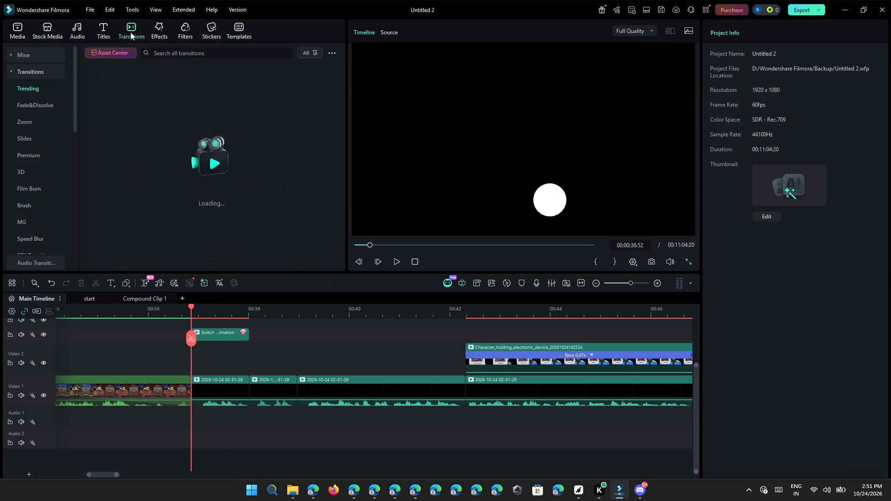
left_click(14, 26)
left_click(43, 28)
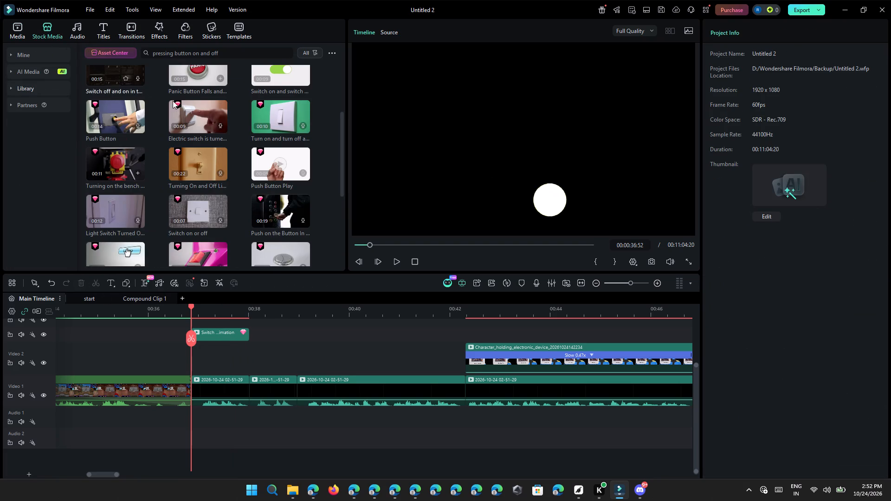
left_click(54, 79)
left_click(43, 90)
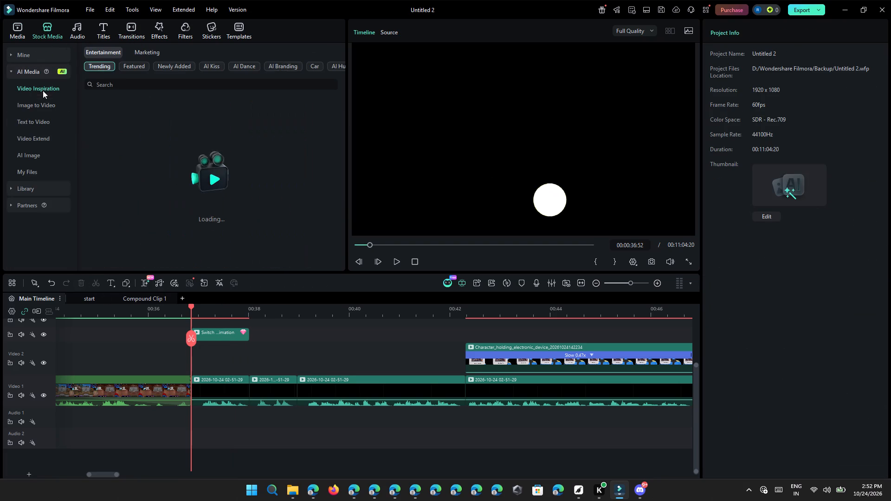
left_click(49, 113)
left_click(51, 184)
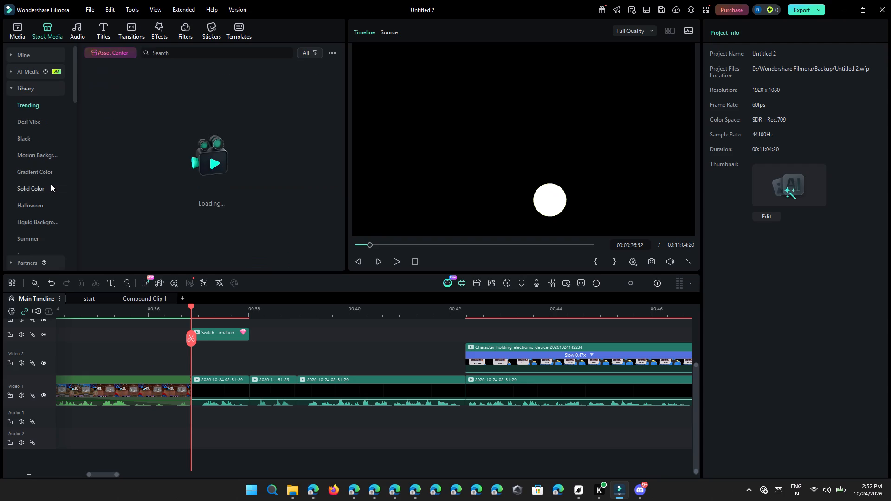
left_click(43, 121)
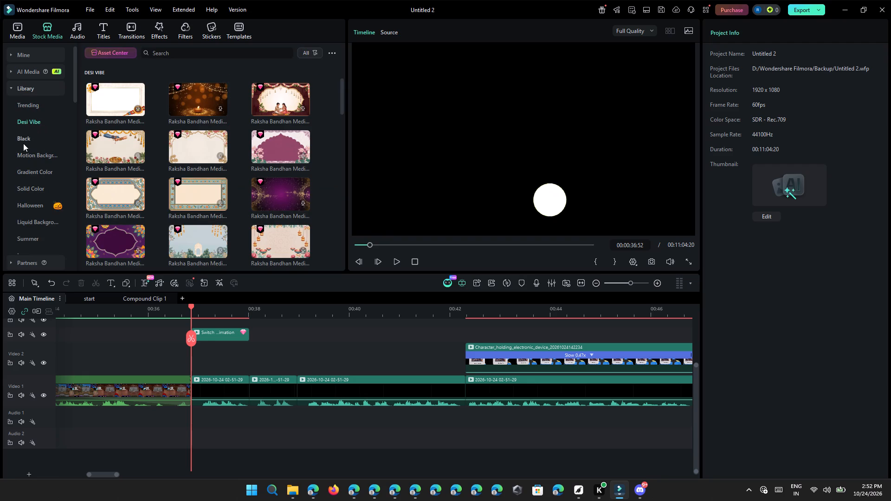
Add the grey Textured Background Media 05 from the Trending stock library to Video 2, starting at 00:00:36:52 beneath the switch animation.
left_click(29, 113)
left_click(34, 109)
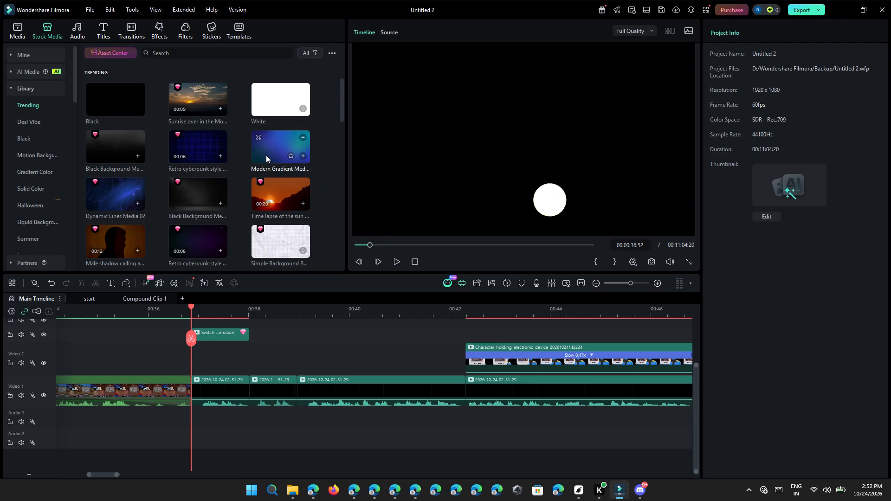
scroll(266, 155, "down", 3)
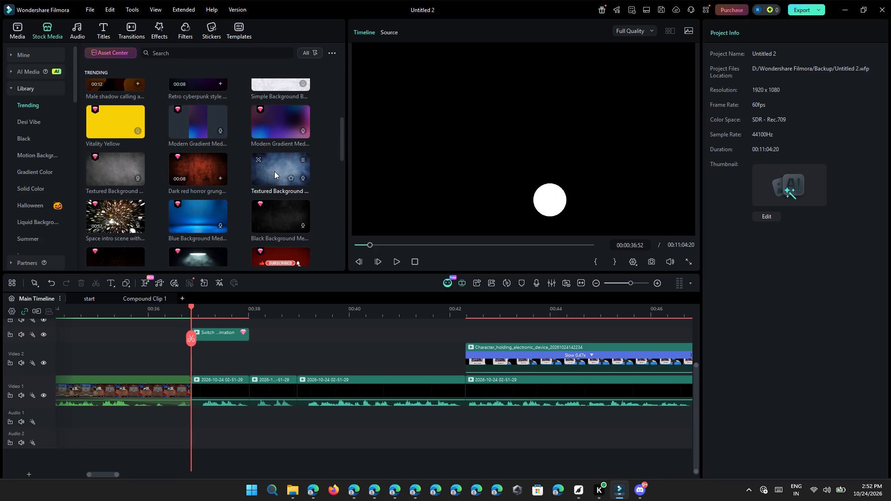
left_click_drag(112, 175, 192, 367)
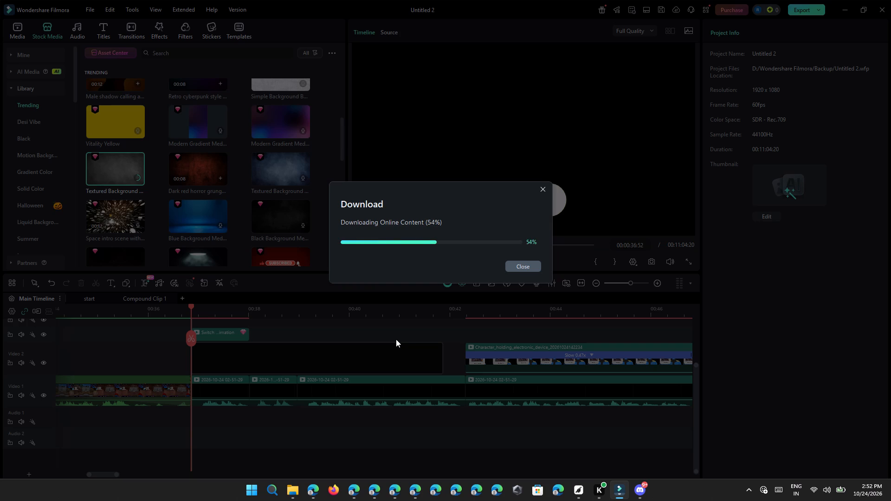
left_click(501, 260)
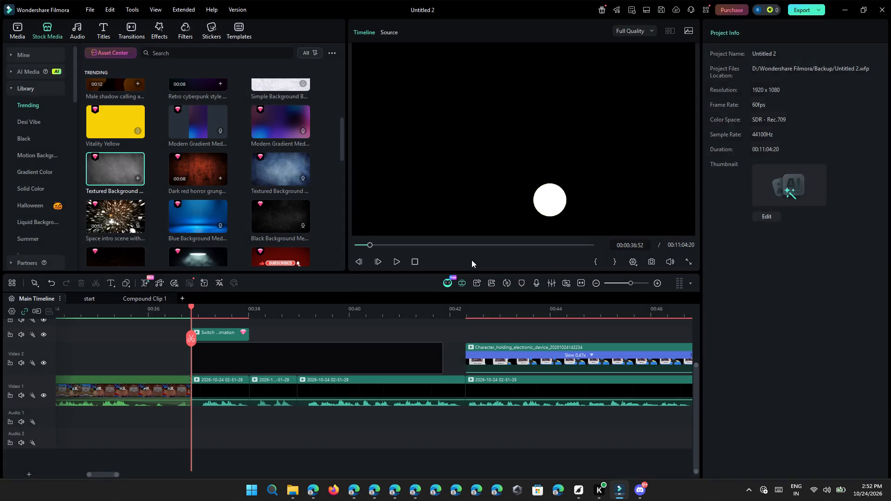
Preview the textured background with the switch, and trim its end to match the switch animation clip's end.
left_click(399, 259)
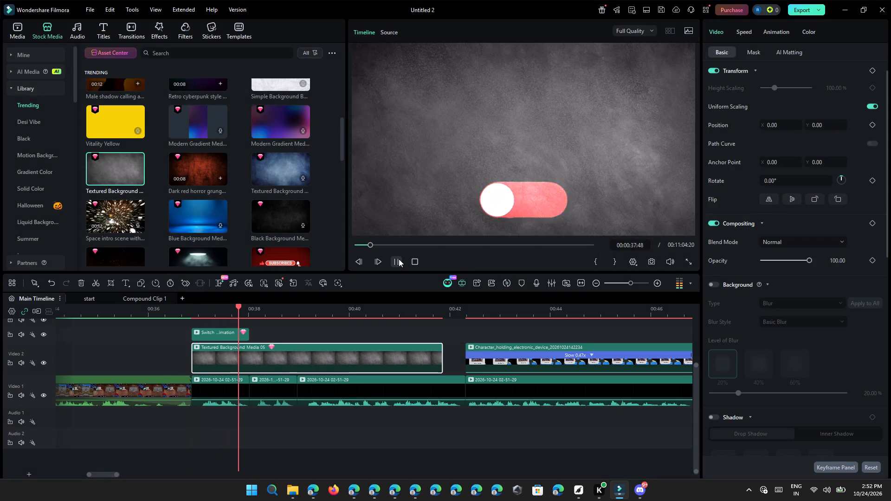
left_click(399, 259)
left_click(439, 358)
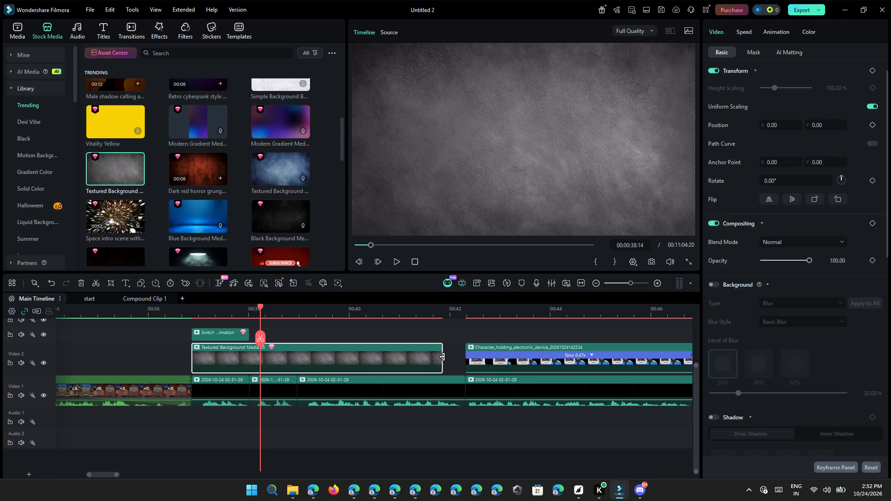
left_click_drag(442, 357, 247, 351)
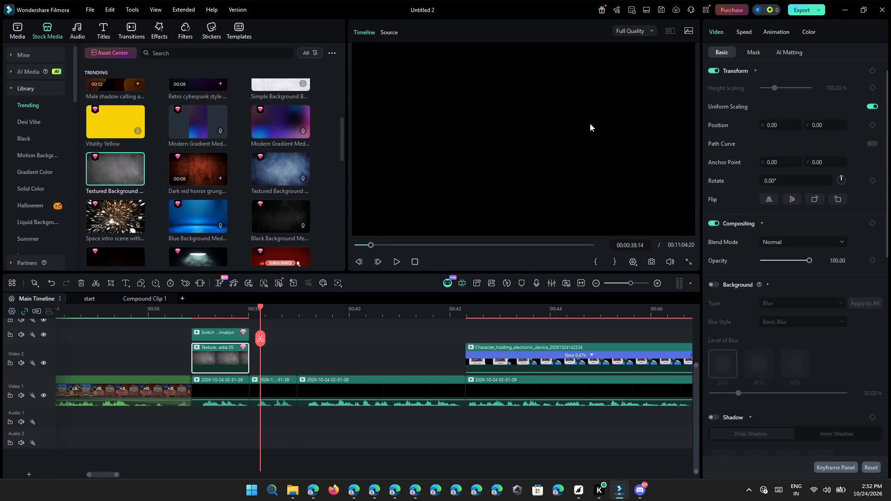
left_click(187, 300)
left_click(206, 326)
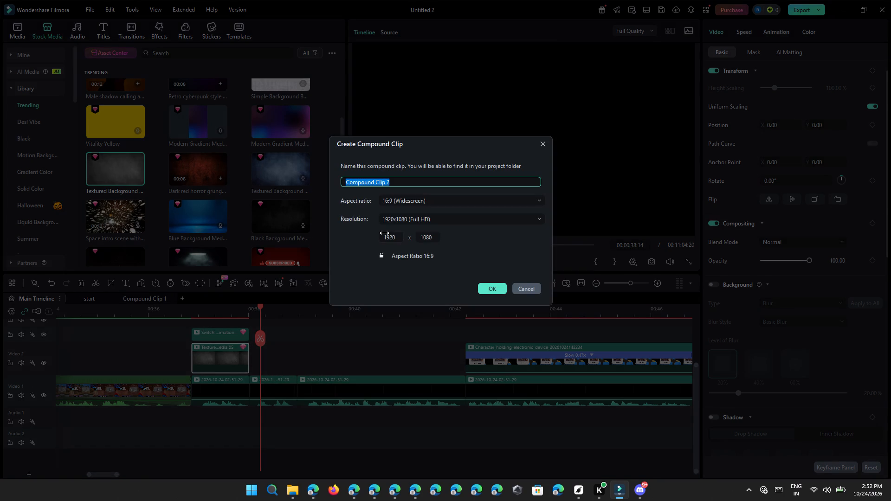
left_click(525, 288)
Set the textured background clip's opacity to 19, checking it at about 00:00:37:31.
left_click(226, 301)
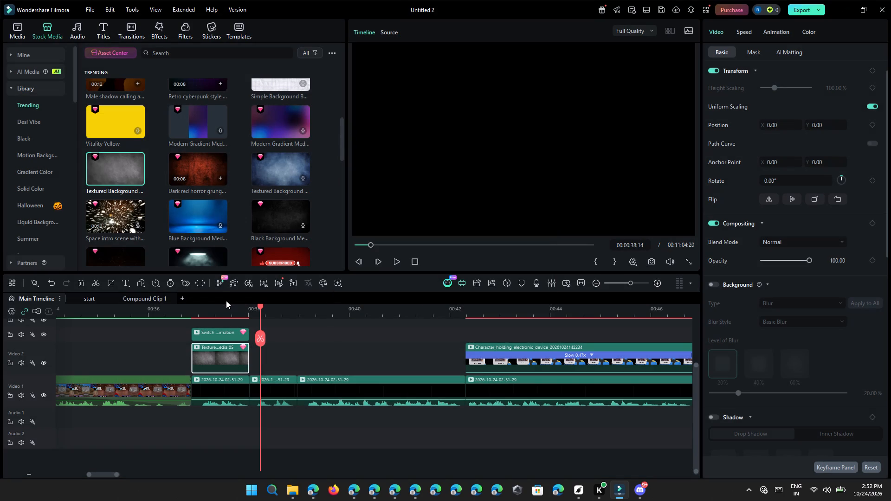
left_click(224, 307)
left_click_drag(779, 260, 780, 260)
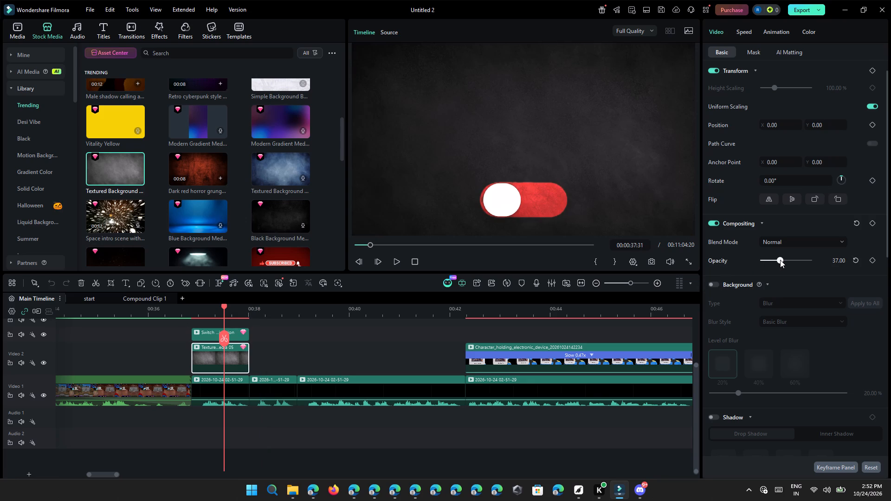
left_click_drag(780, 260, 772, 260)
Play back from just before the switch animation to check it over the dimmed textured background.
left_click(191, 315)
left_click(176, 313)
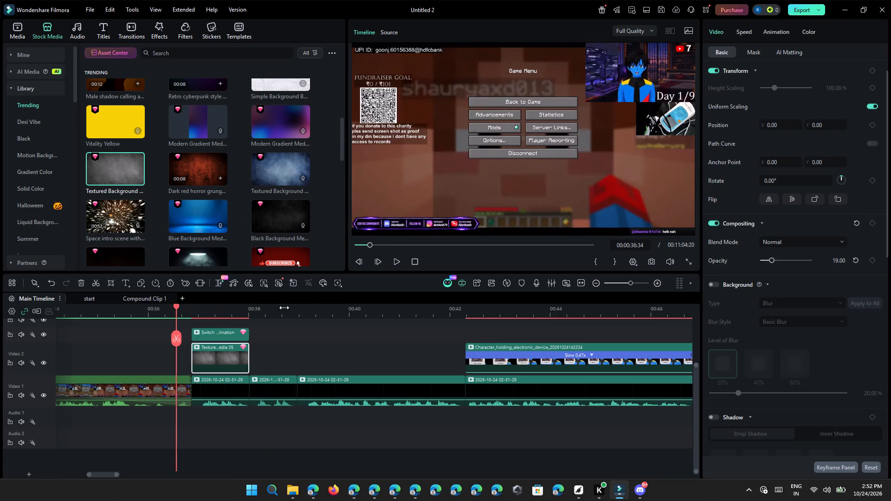
left_click(396, 261)
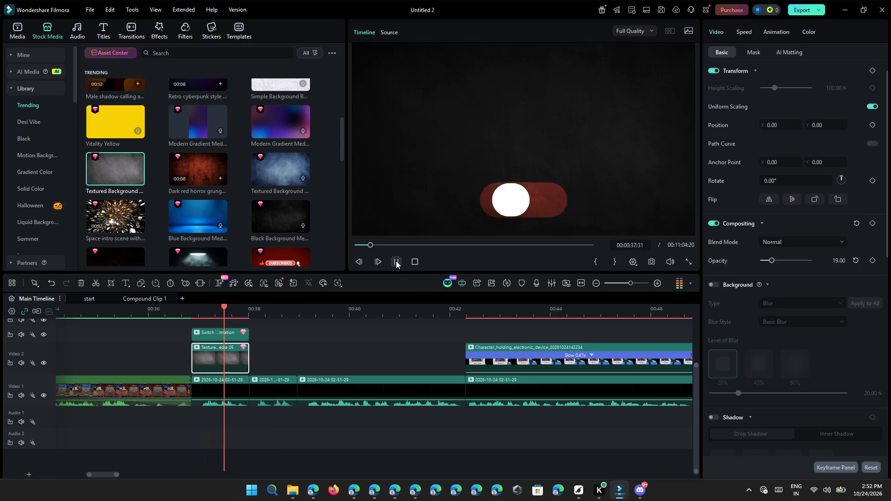
left_click(151, 309)
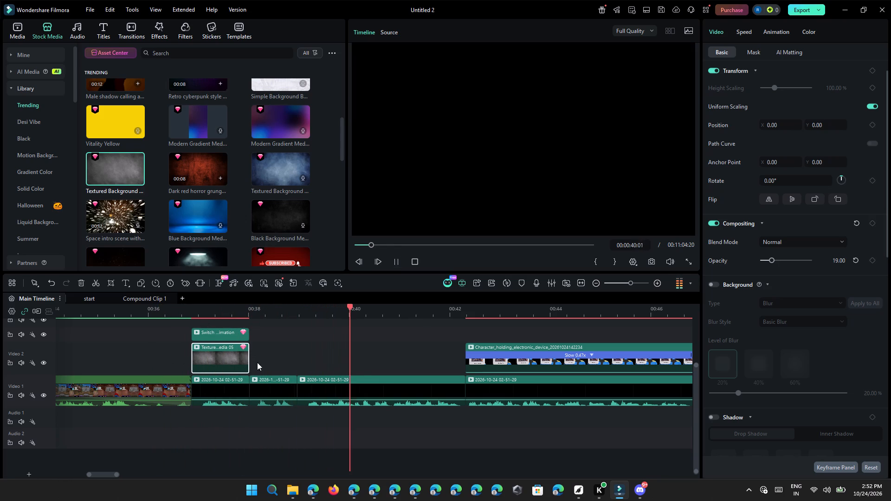
Extend the textured background clip and slow it to 0.92x so it ends where the Character_holding_electronic_device clip starts on Video 2.
left_click_drag(249, 359, 462, 365)
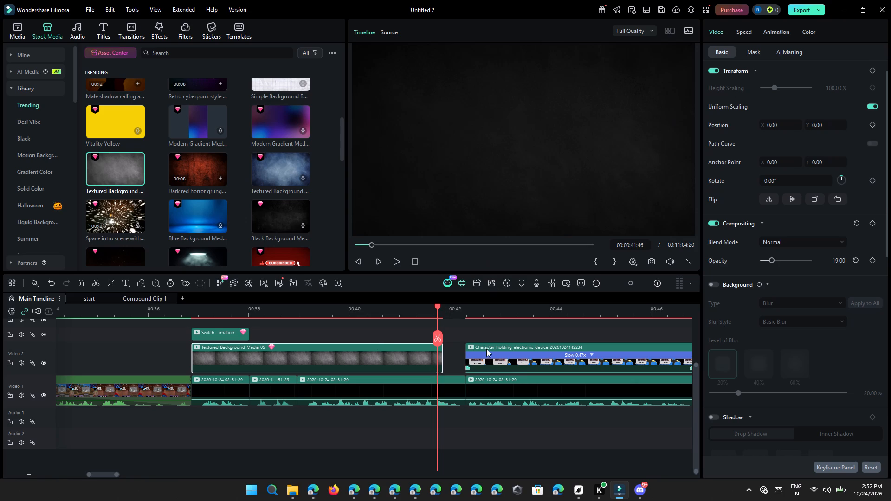
left_click(748, 36)
left_click(847, 68)
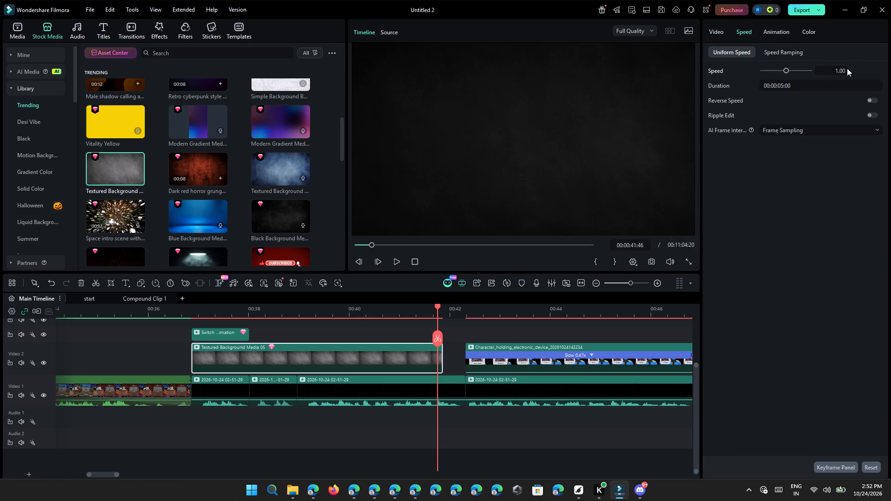
left_click(844, 71)
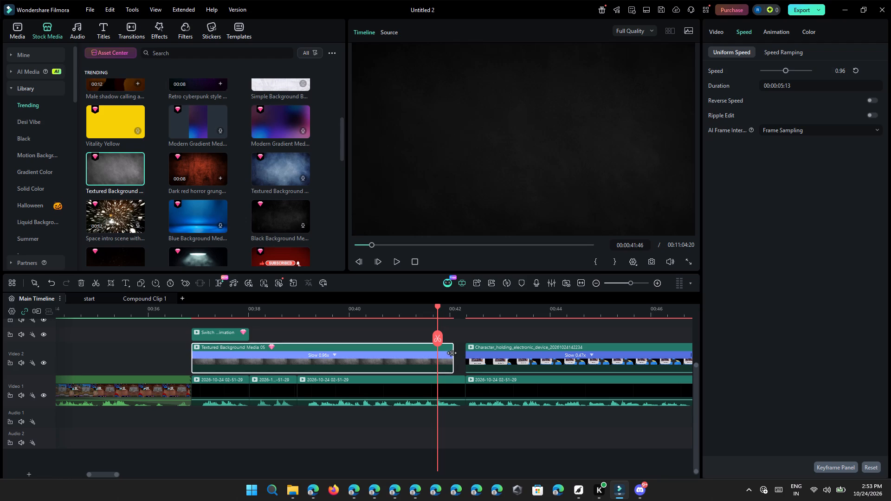
left_click_drag(451, 353, 462, 353)
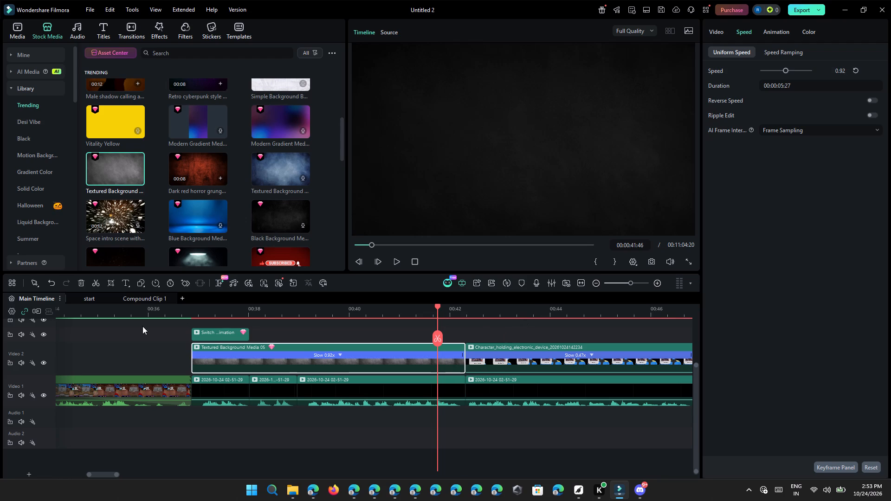
Play back from just before the black section to check the switch over the extended textured background.
left_click(178, 307)
scroll(192, 321, "down", 10, "ctrl")
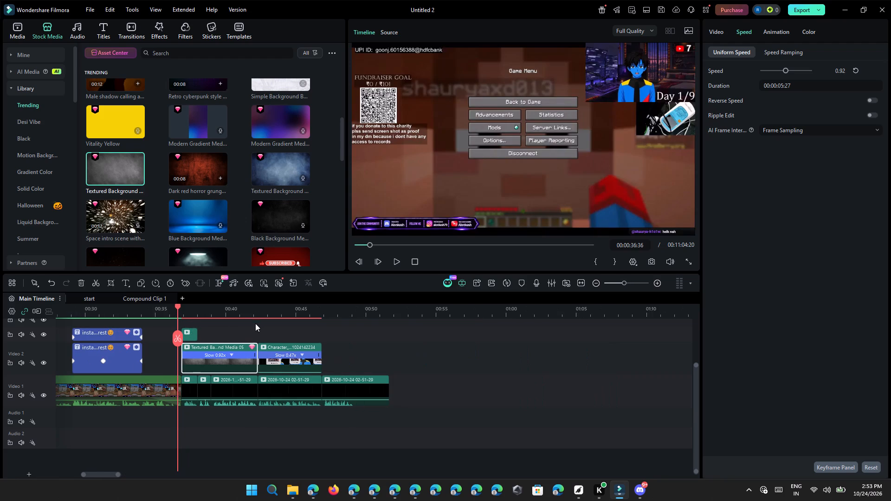
left_click(401, 248)
left_click(390, 265)
left_click_drag(146, 399, 149, 399)
left_click_drag(149, 399, 165, 406)
left_click(155, 323)
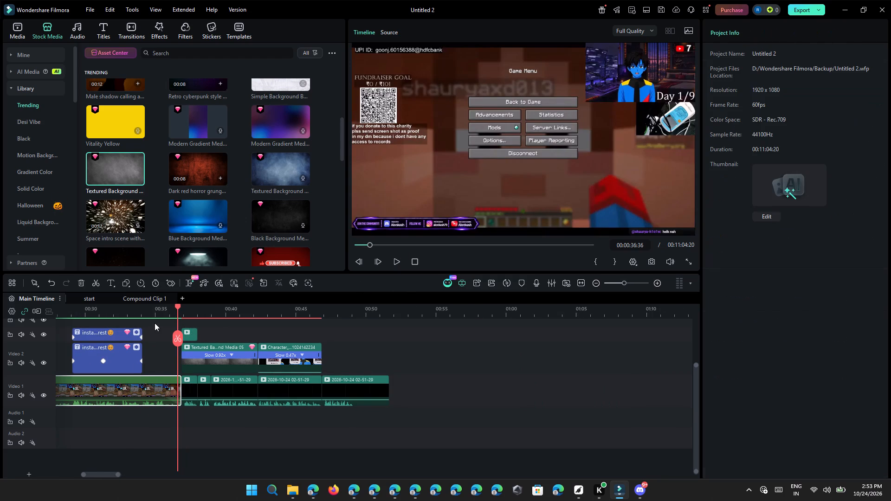
left_click(149, 316)
left_click(391, 260)
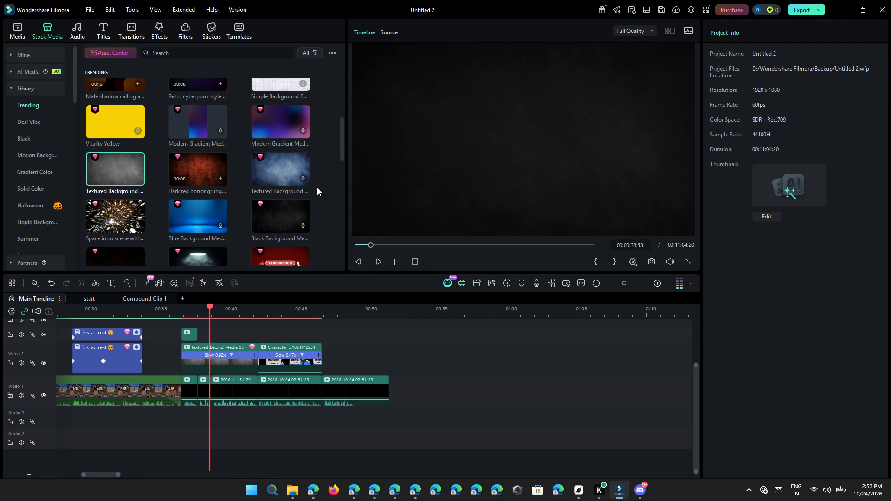
left_click(158, 315)
scroll(389, 360, "up", 11, "ctrl")
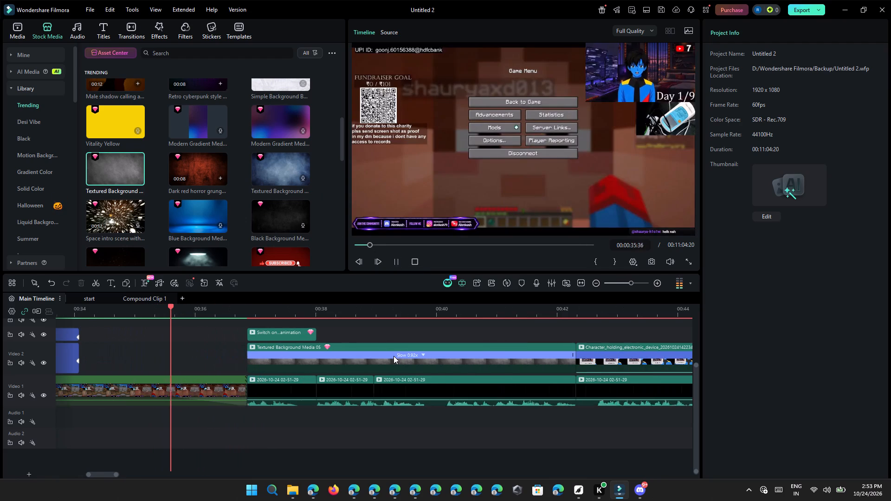
left_click(334, 360)
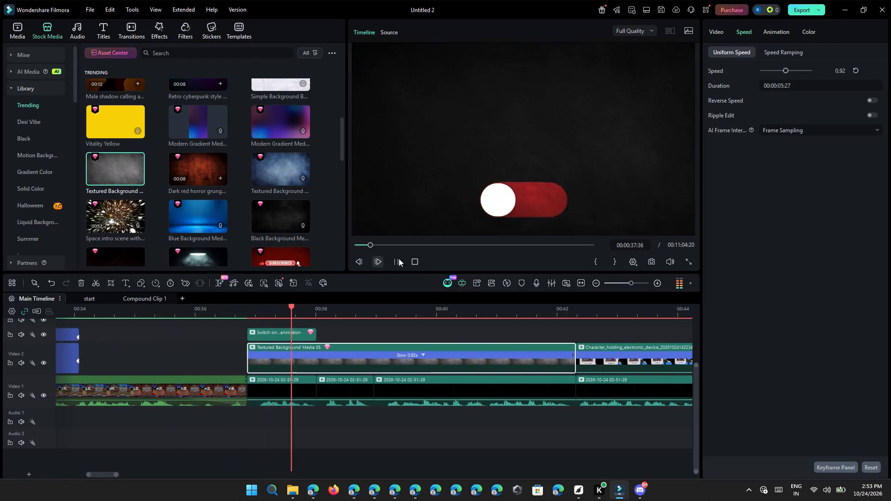
left_click(407, 259)
left_click(398, 260)
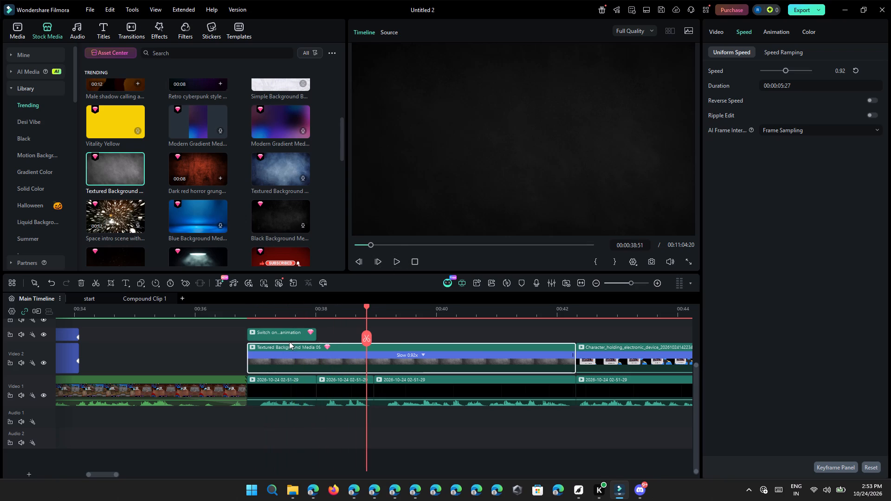
Apply the Fade Slide1 entrance motion preset to the switch animation clip and preview how it comes in.
left_click(285, 337)
left_click(721, 35)
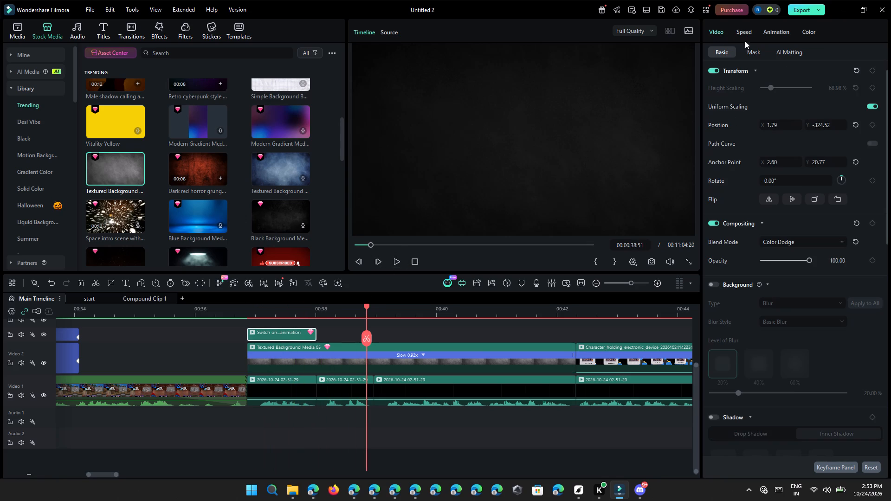
left_click(777, 45)
left_click(777, 36)
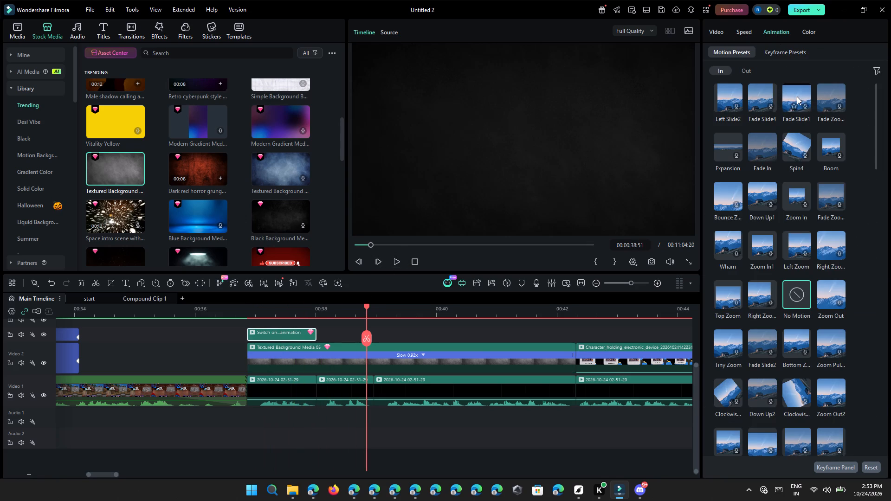
left_click(797, 96)
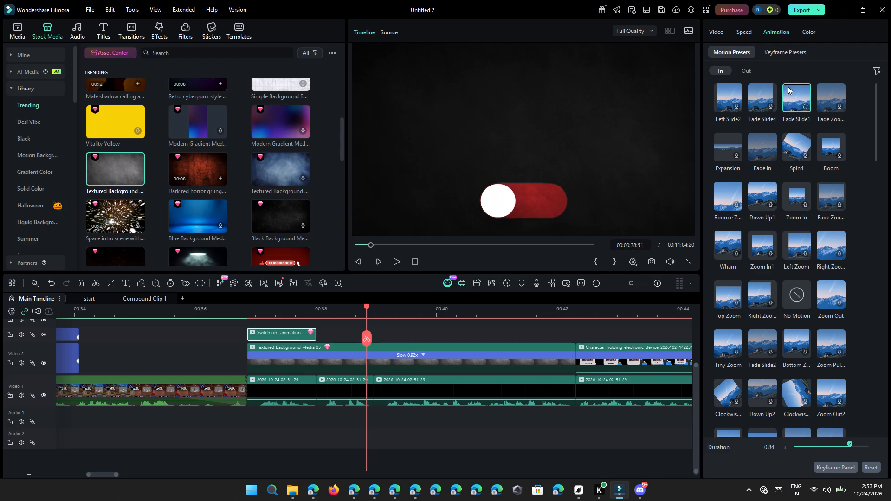
left_click(245, 318)
left_click(403, 264)
left_click(400, 262)
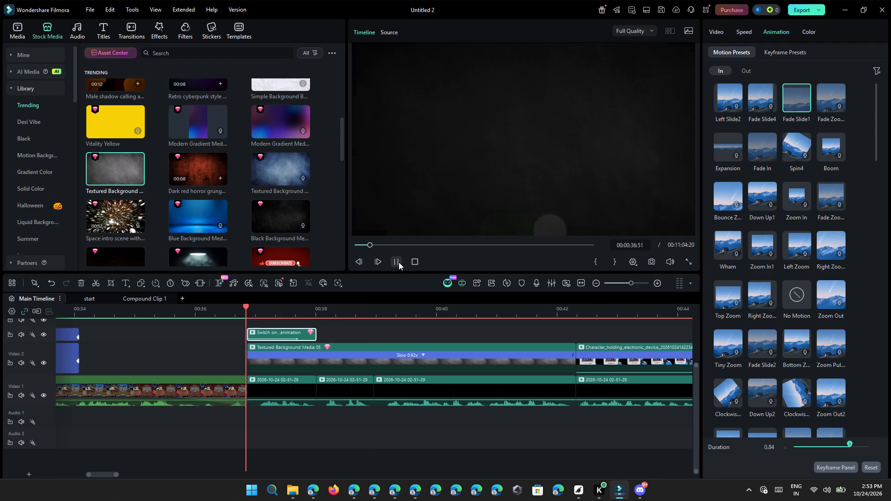
left_click(399, 262)
left_click(399, 262)
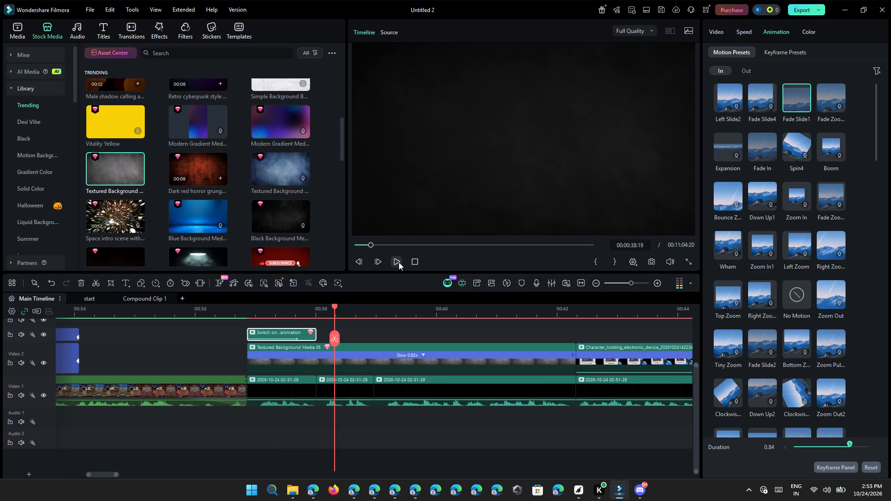
left_click(399, 262)
left_click(237, 317)
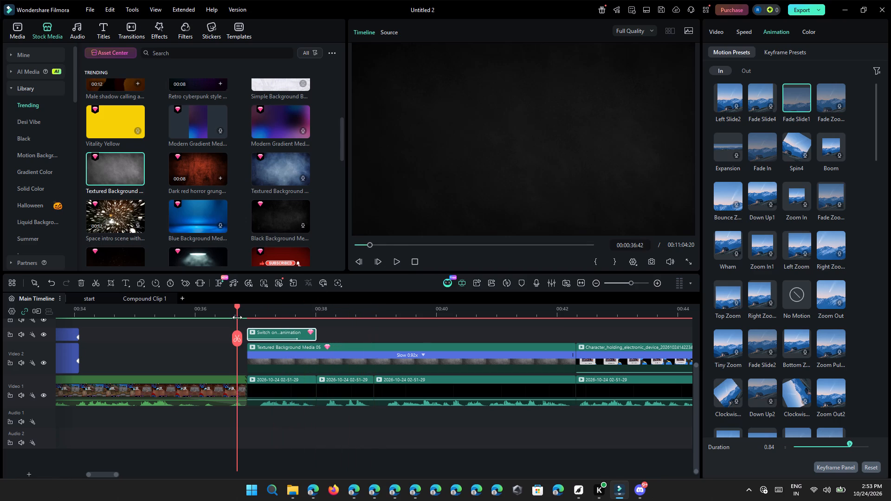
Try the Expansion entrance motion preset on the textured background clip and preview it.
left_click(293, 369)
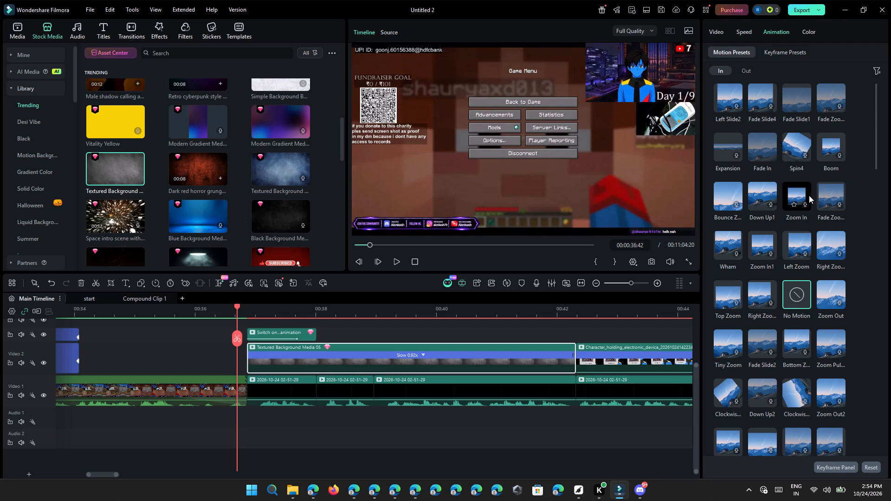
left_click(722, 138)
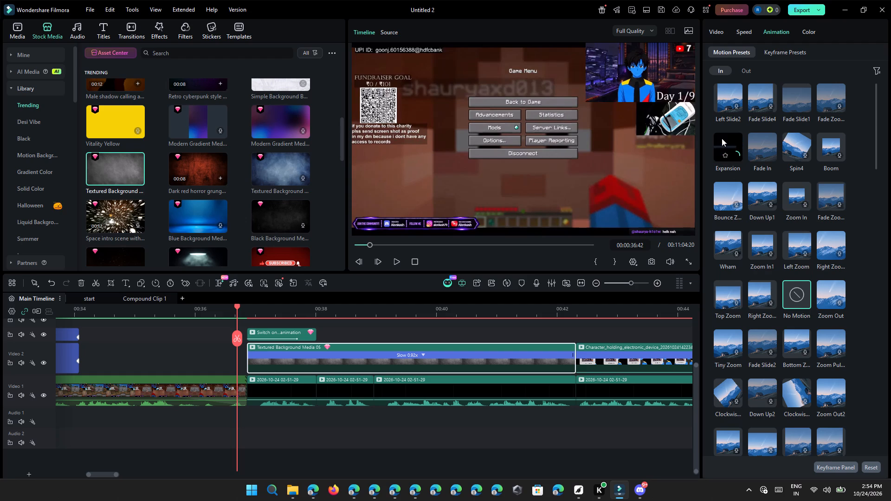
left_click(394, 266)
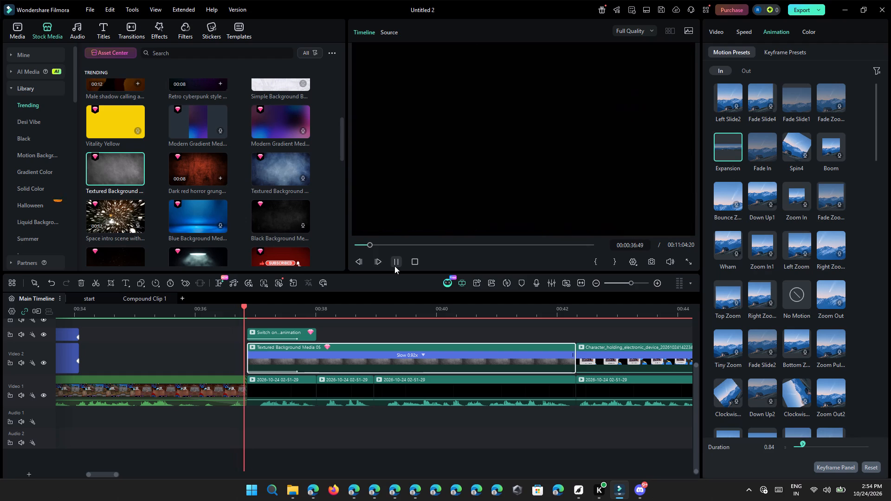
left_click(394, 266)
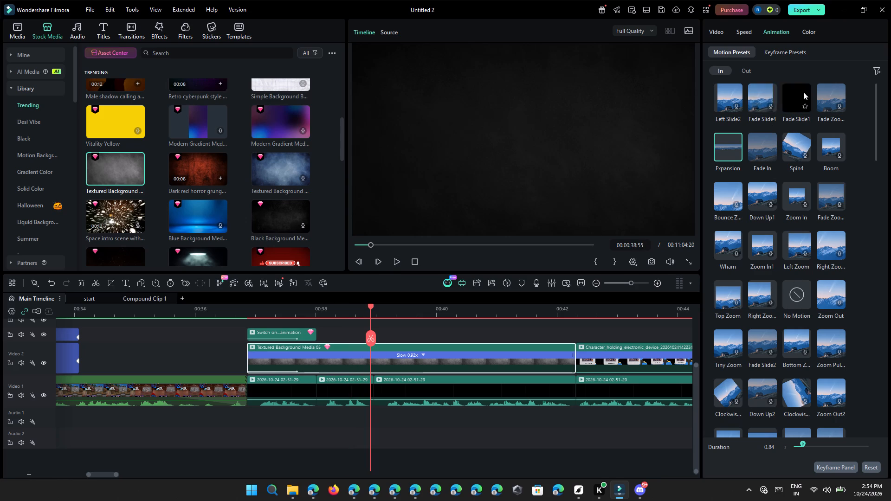
Apply the Fade In entrance motion preset to the textured background clip and preview it from just before the clip starts.
left_click(764, 145)
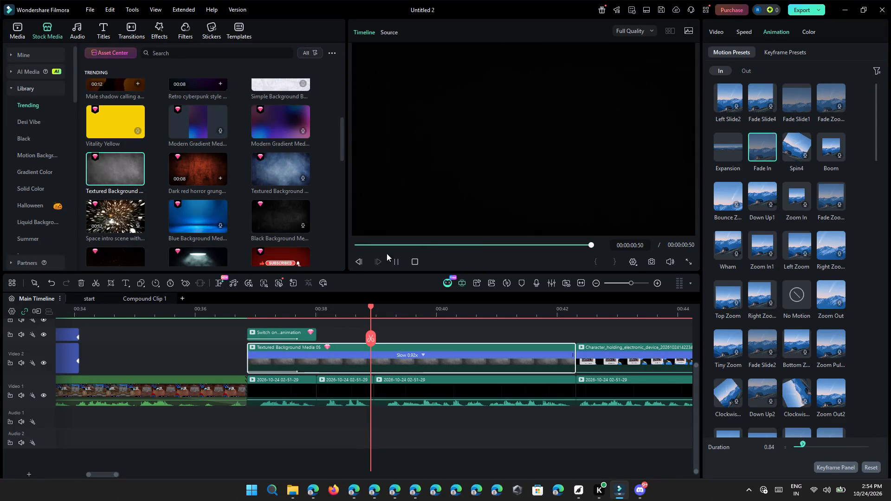
left_click(249, 319)
left_click(243, 312)
left_click(398, 261)
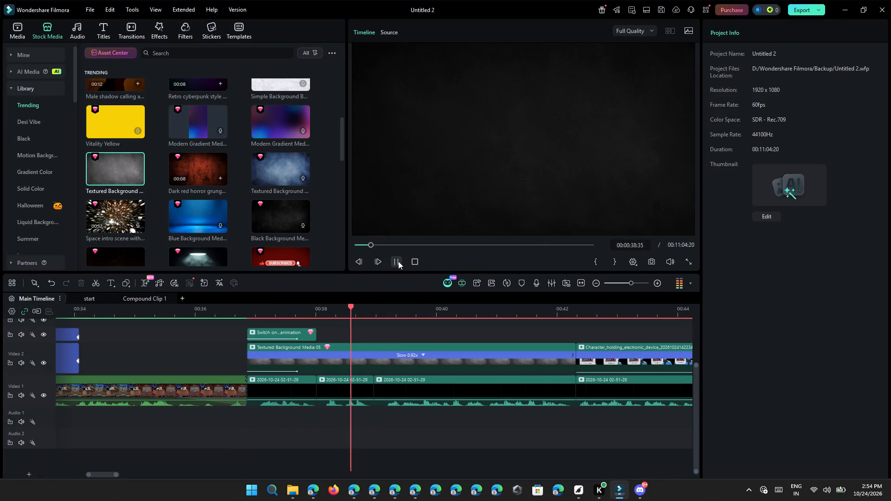
left_click(398, 261)
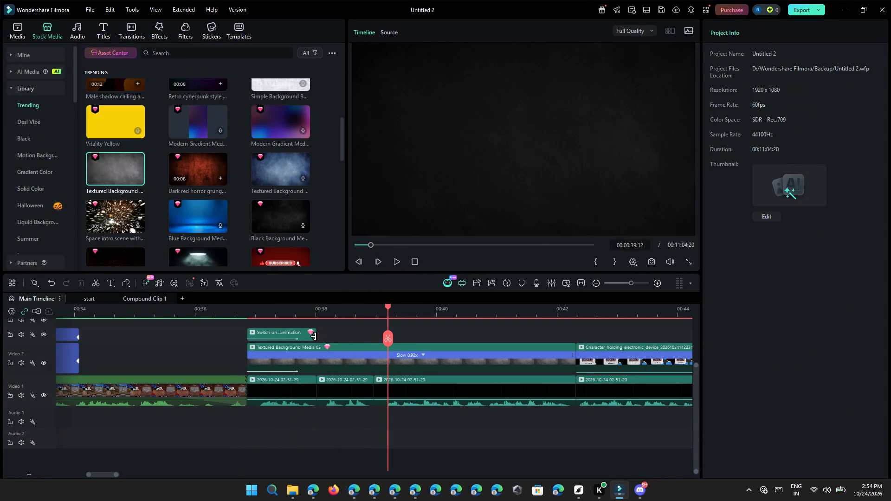
Extend the switch animation clip's end to the start of the third black clip on Video 1, previewing the switch's timing.
left_click_drag(314, 336, 319, 338)
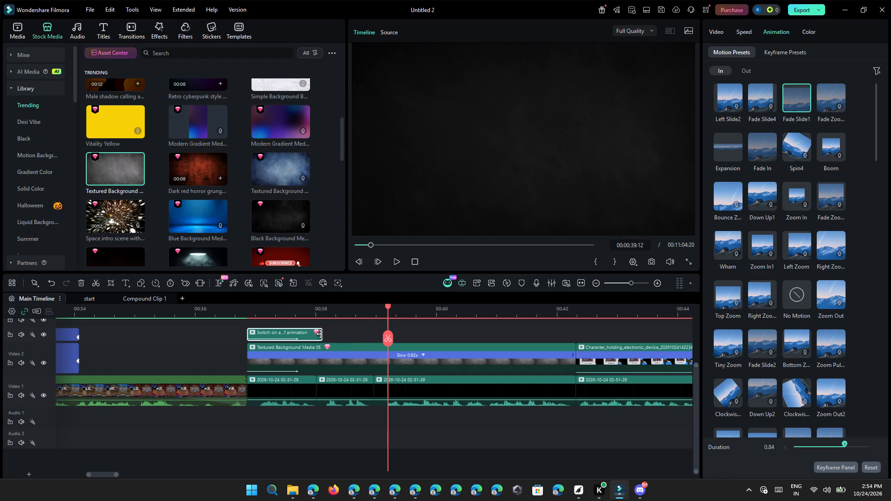
left_click(320, 314)
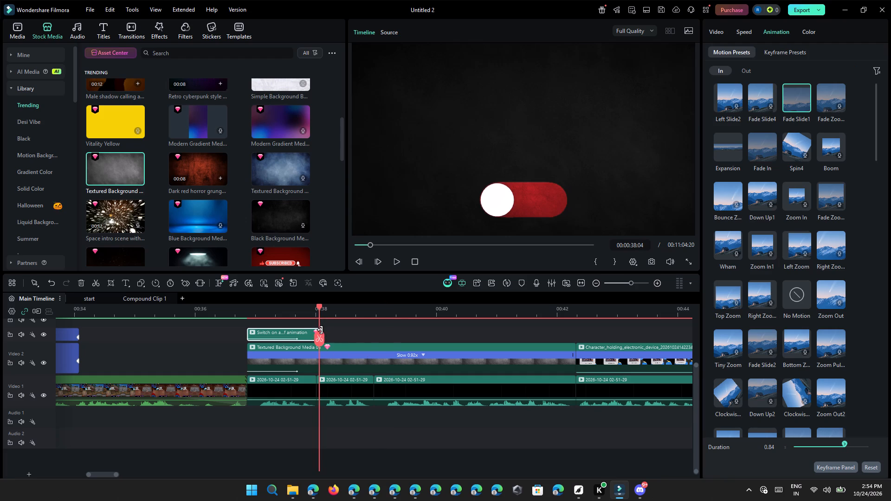
left_click_drag(320, 330, 353, 336)
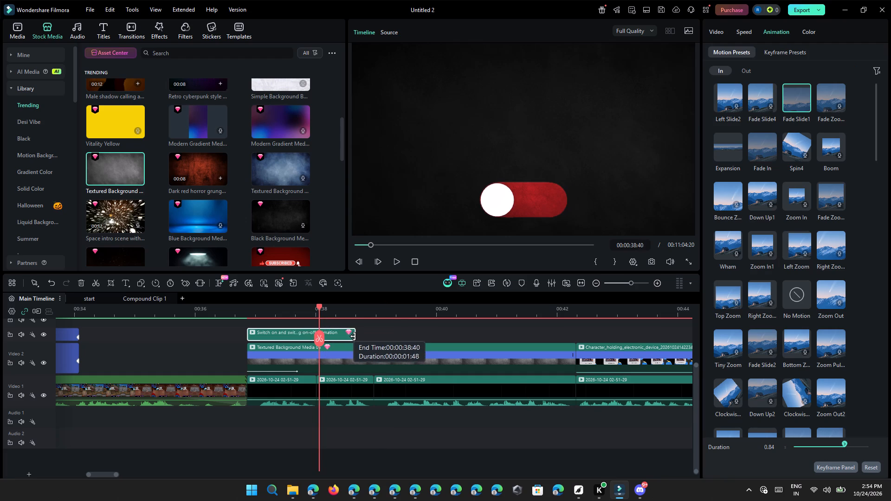
left_click_drag(353, 336, 355, 336)
left_click(346, 309)
left_click_drag(344, 304, 351, 307)
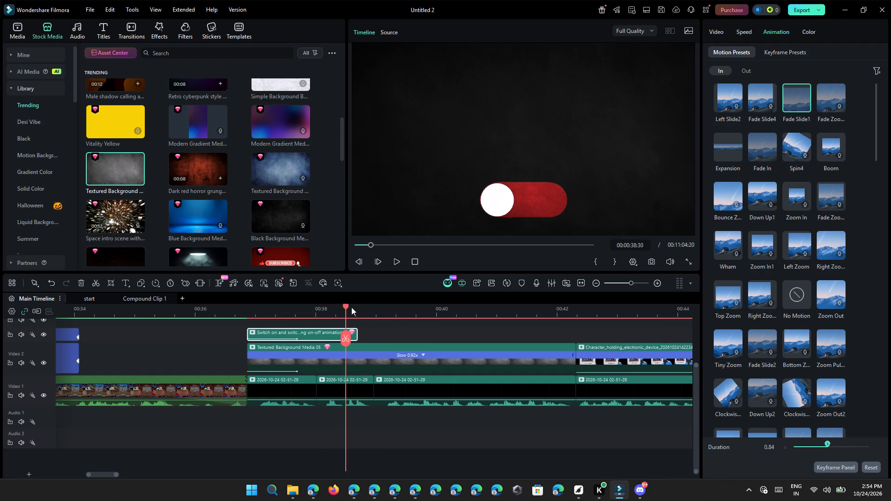
left_click_drag(351, 307, 272, 325)
left_click(394, 263)
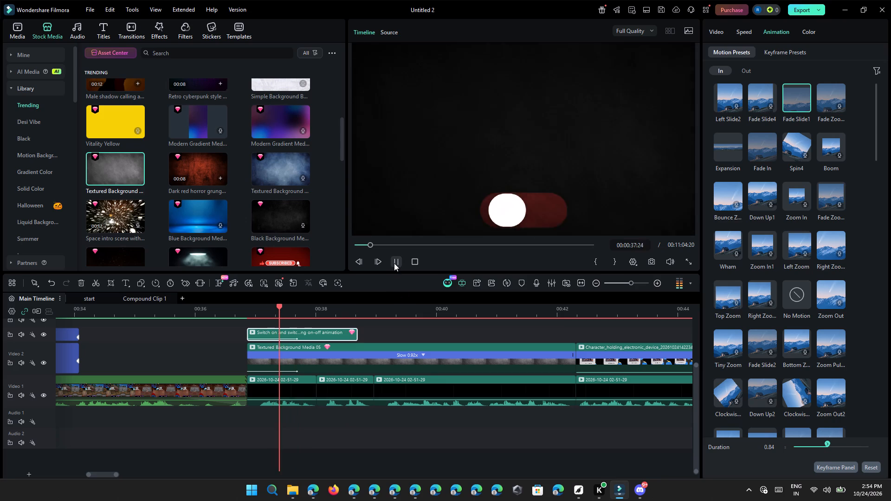
left_click(394, 263)
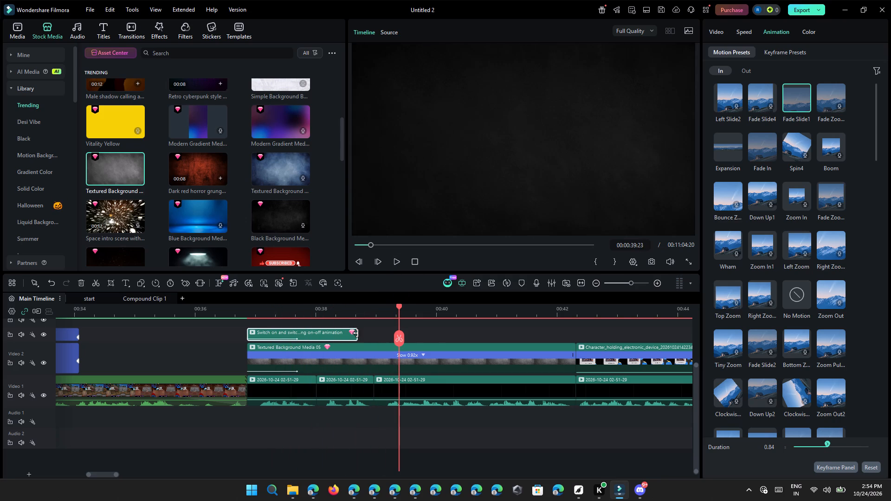
left_click_drag(356, 333, 372, 335)
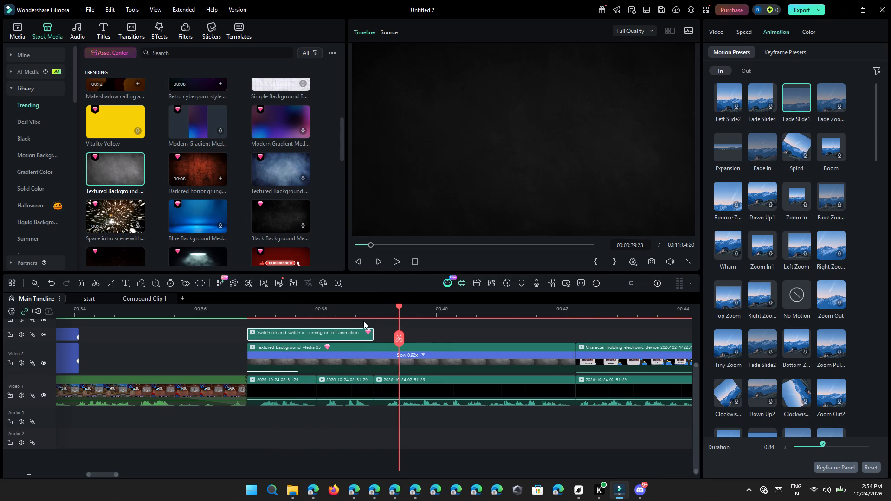
Apply the Fade Out exit motion preset to the switch animation clip.
double_click(739, 76)
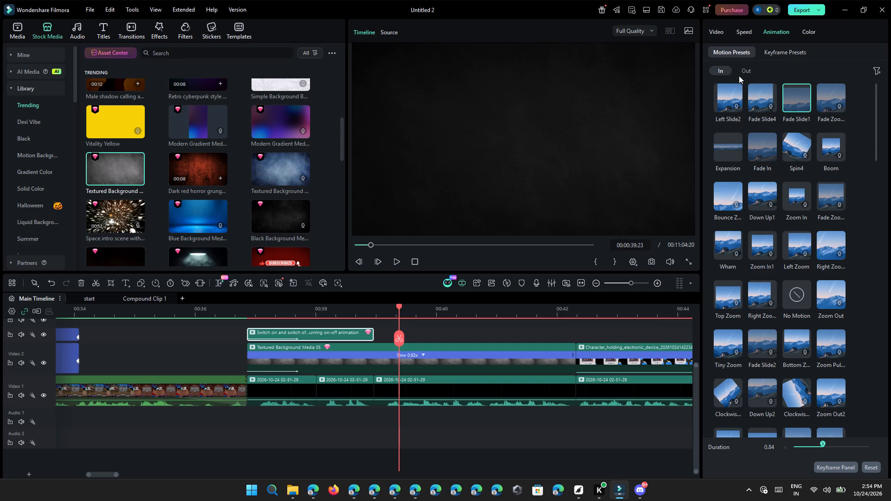
left_click(743, 73)
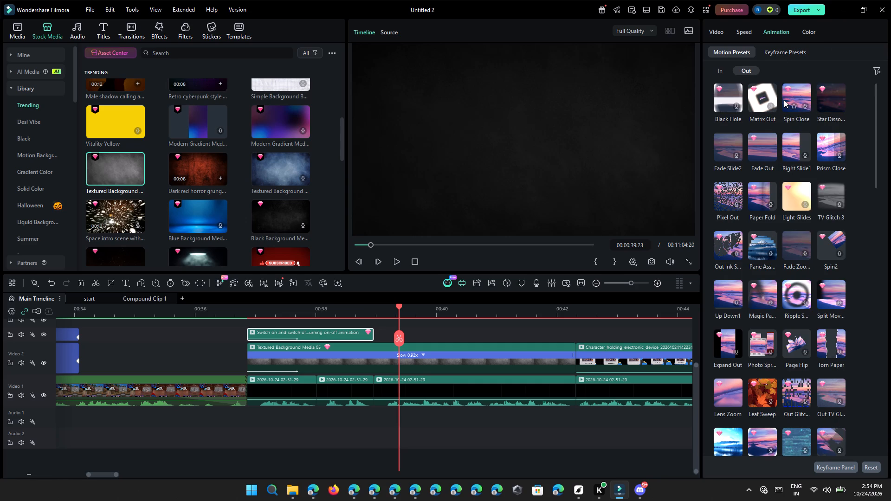
left_click(771, 146)
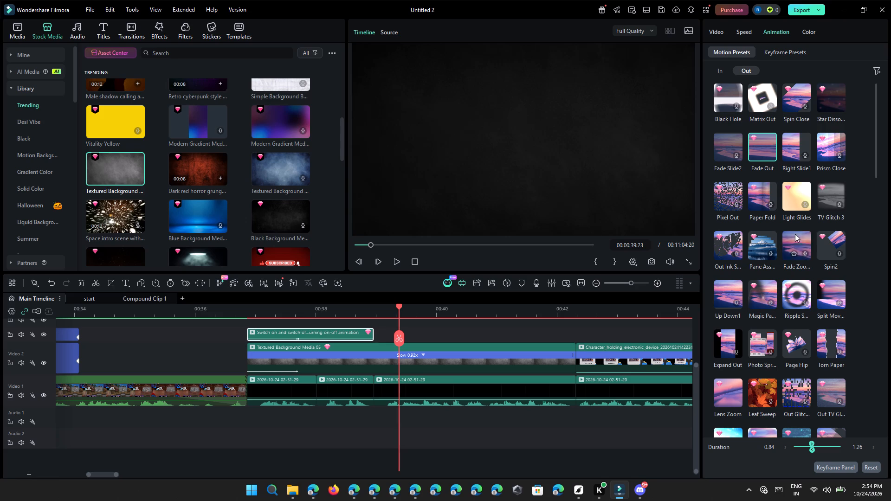
Apply the second Fade Out exit preset, further down the motion presets, to the switch animation clip and preview it from just before its start.
scroll(828, 235, "down", 3)
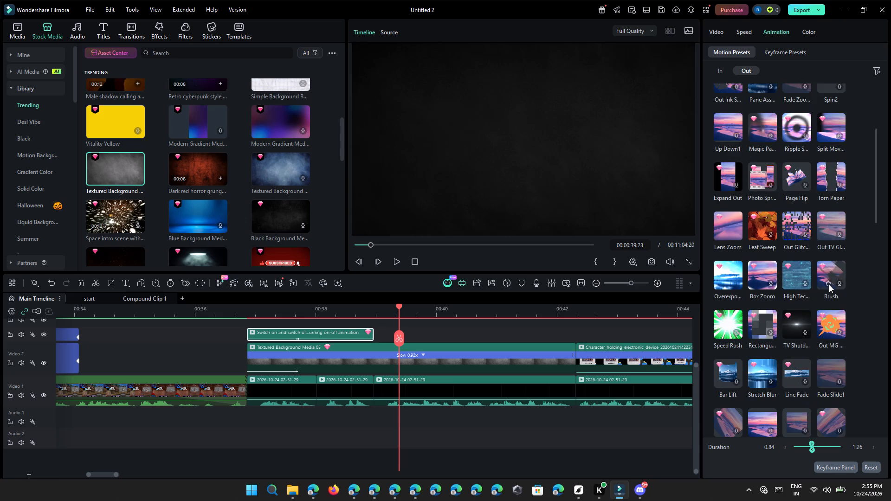
scroll(809, 310, "down", 2)
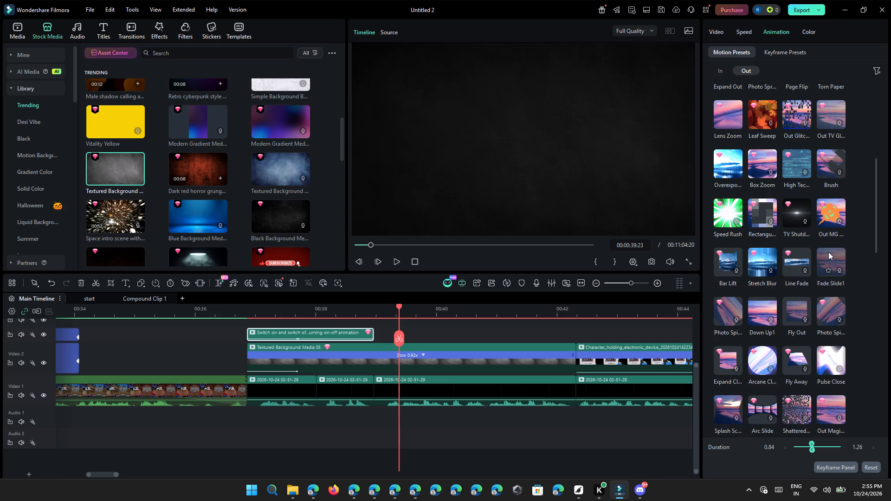
scroll(769, 309, "down", 2)
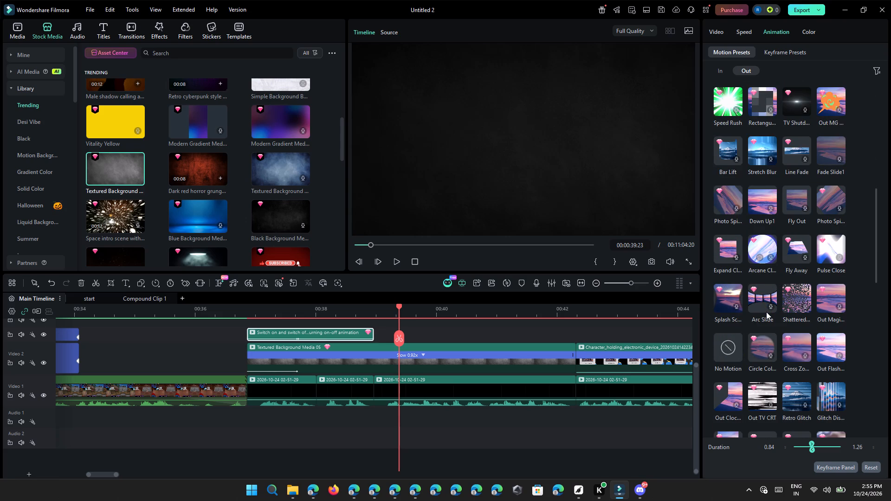
scroll(749, 339, "down", 1)
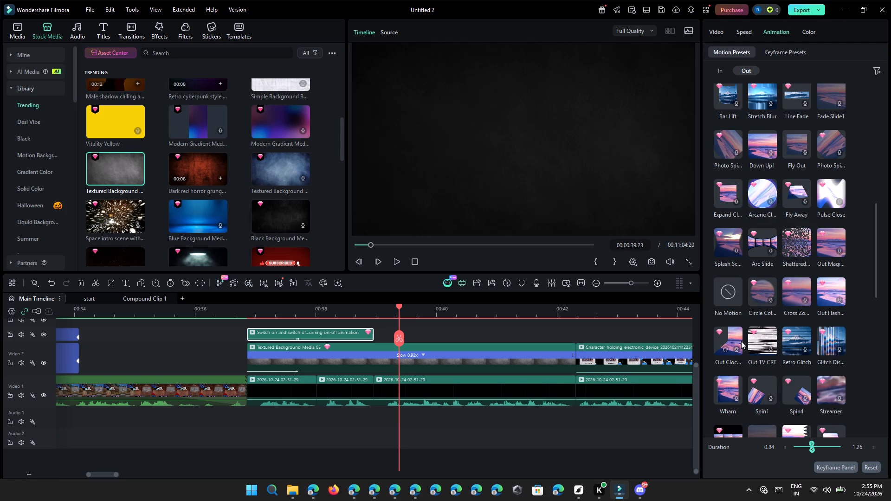
scroll(741, 341, "down", 2)
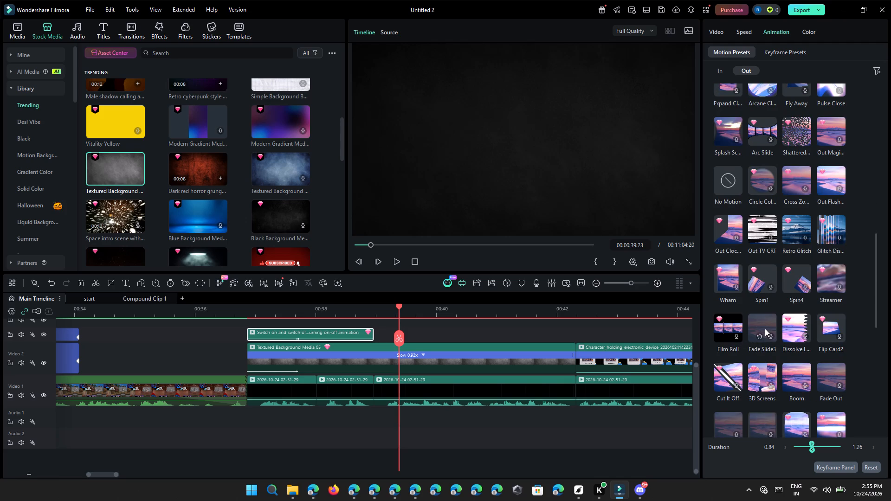
scroll(765, 324, "down", 1)
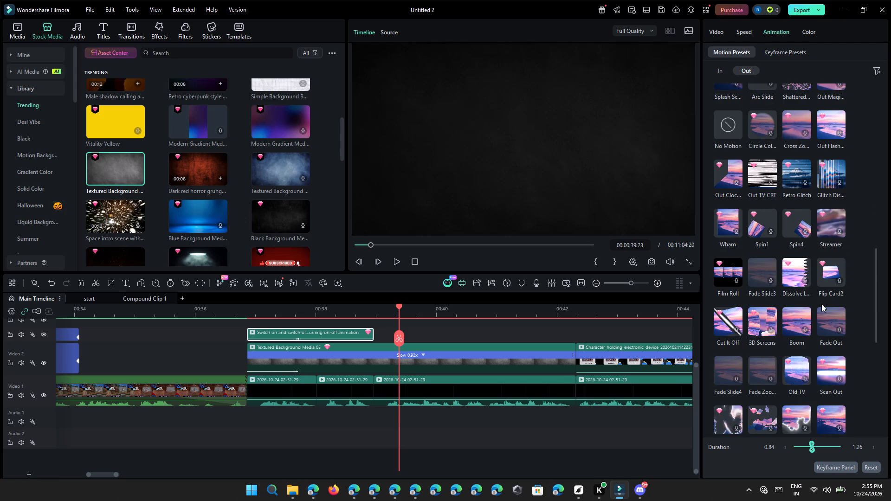
left_click(828, 319)
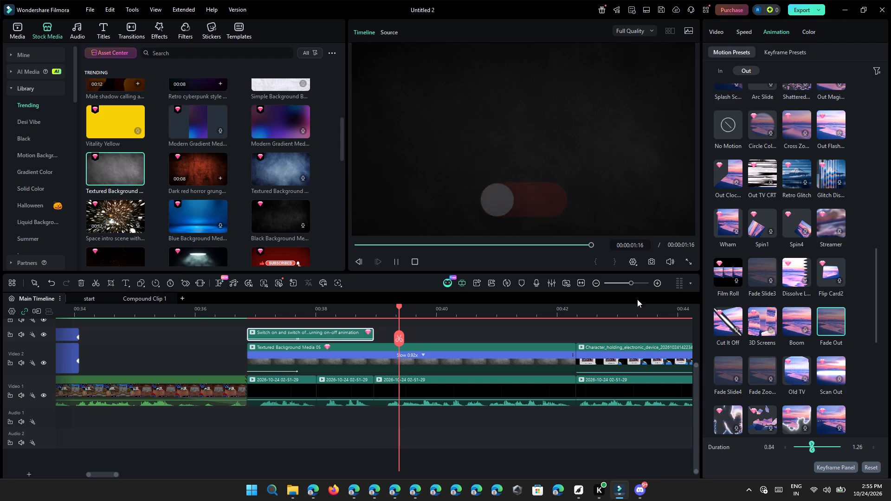
left_click(243, 301)
left_click(245, 310)
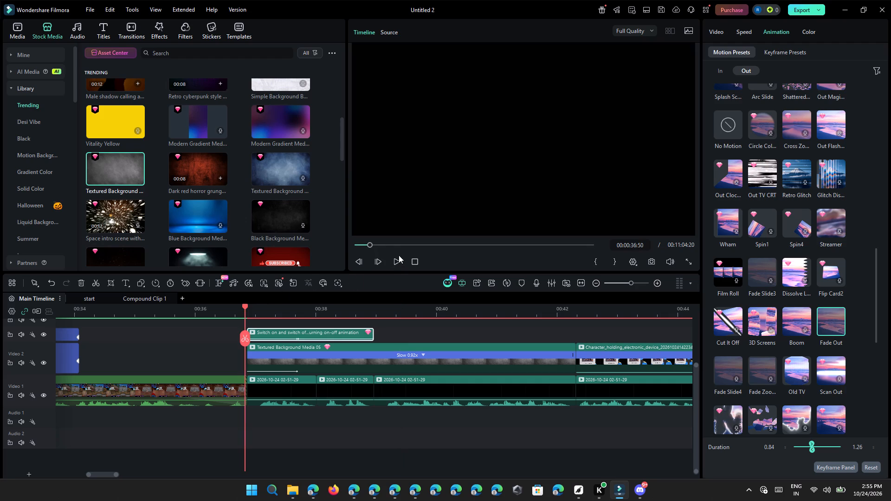
left_click(399, 255)
left_click(395, 263)
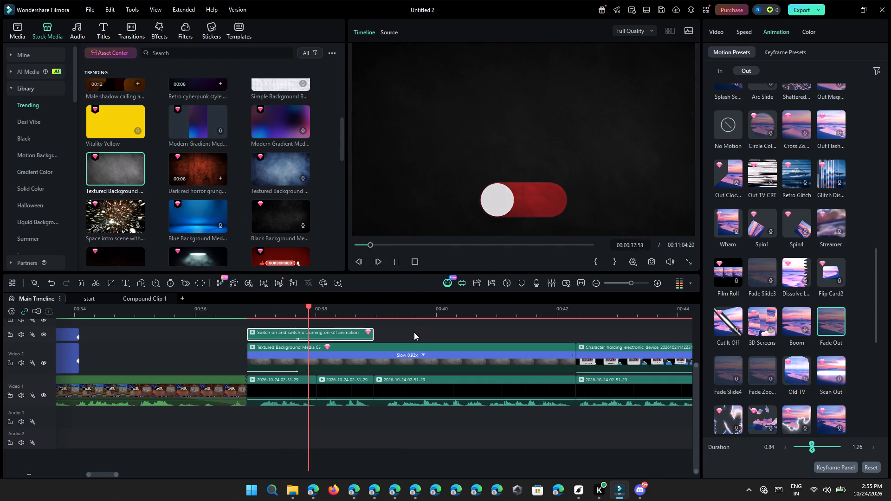
left_click(396, 263)
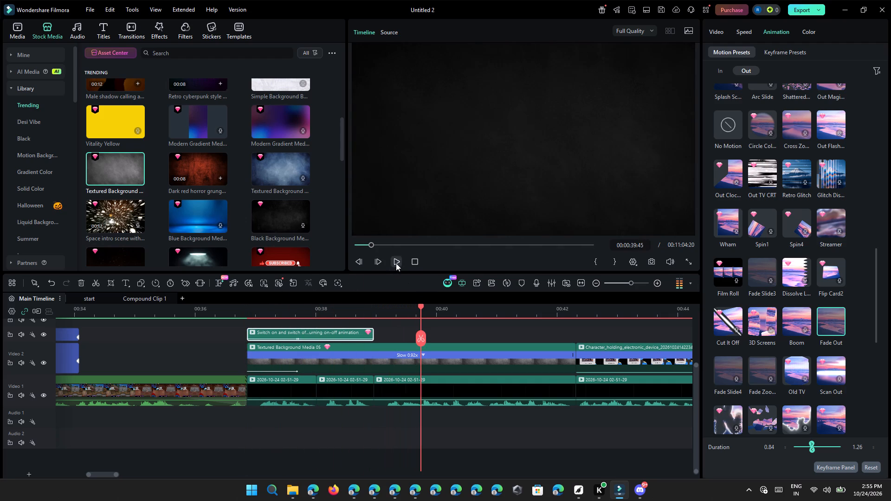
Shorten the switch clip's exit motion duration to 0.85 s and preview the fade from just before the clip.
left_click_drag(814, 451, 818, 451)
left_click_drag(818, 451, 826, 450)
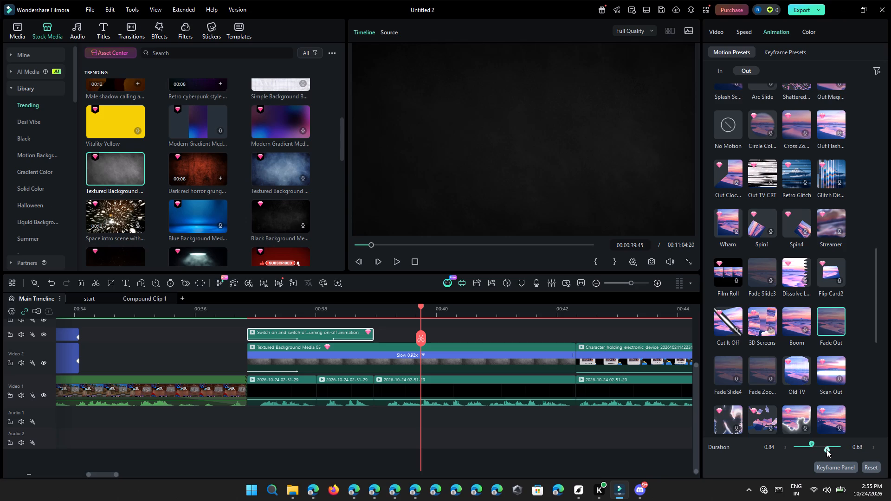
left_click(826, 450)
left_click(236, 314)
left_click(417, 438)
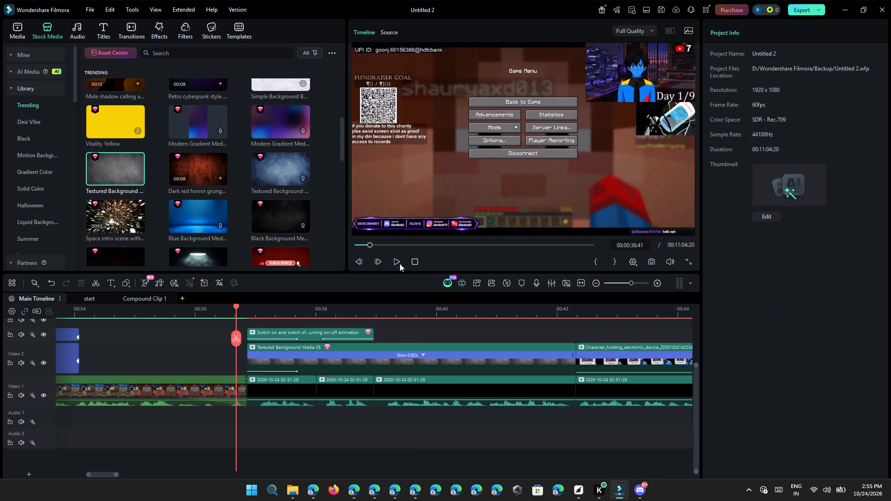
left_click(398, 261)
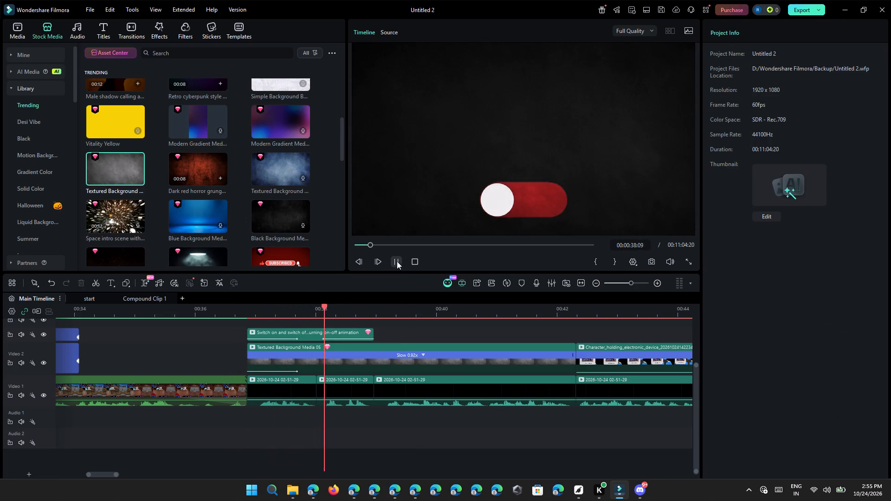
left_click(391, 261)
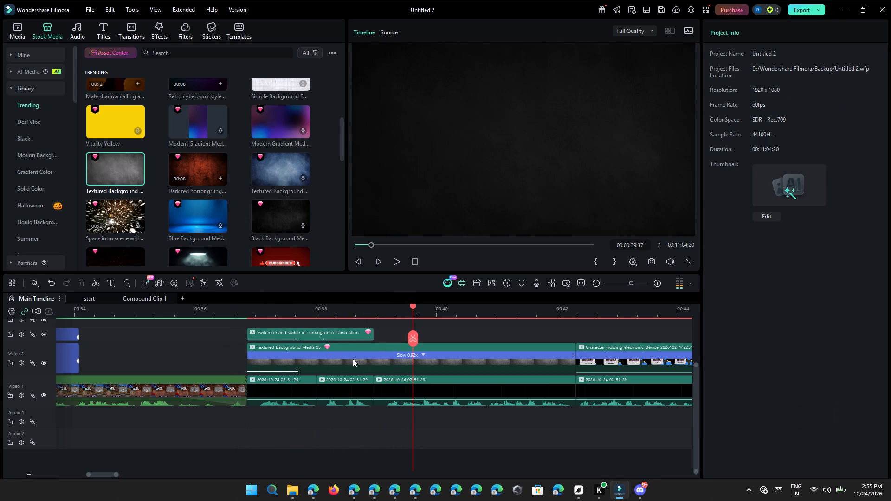
Set the switch animation clip's exit motion duration to 0.50 s and preview it from just before the clip.
left_click(355, 334)
left_click(831, 450)
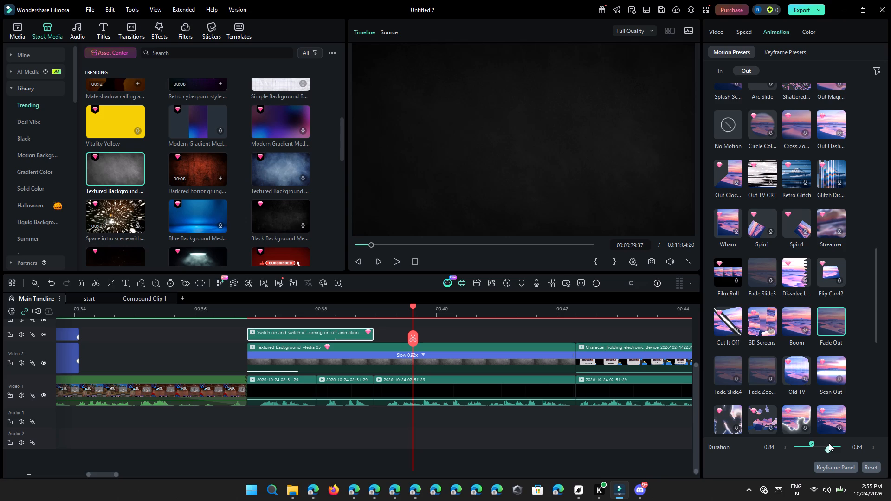
left_click(829, 443)
left_click(236, 310)
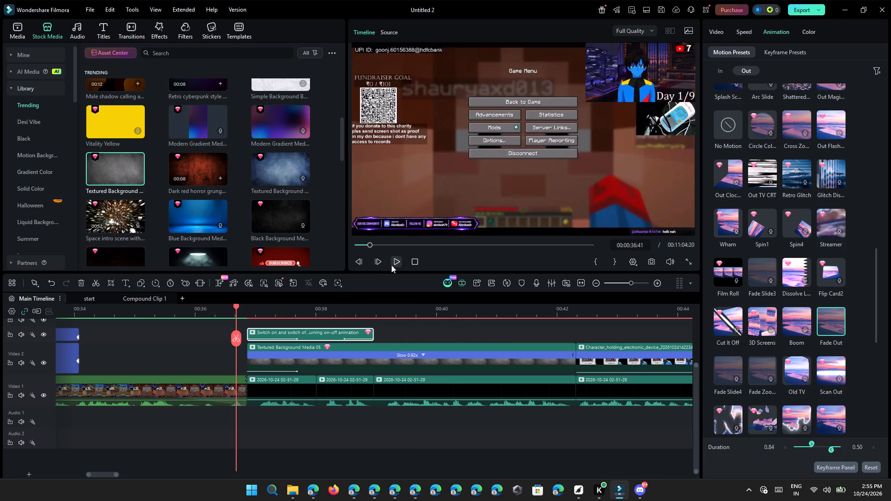
left_click(391, 265)
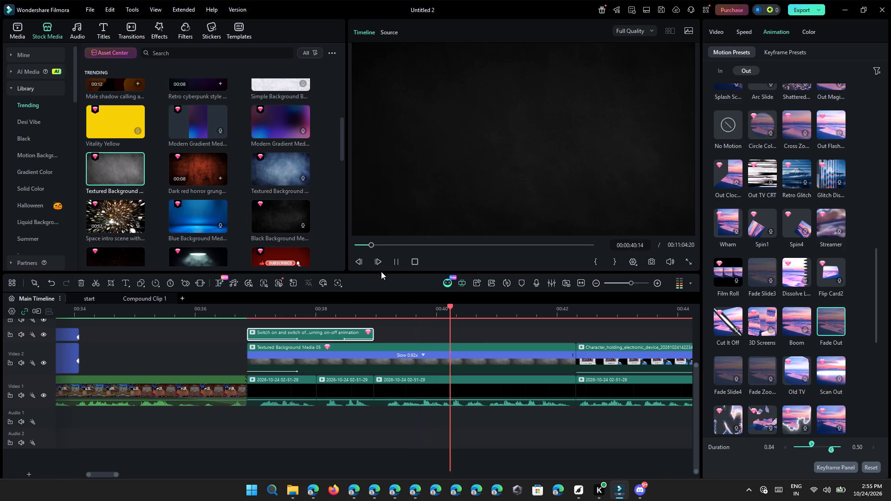
left_click(395, 266)
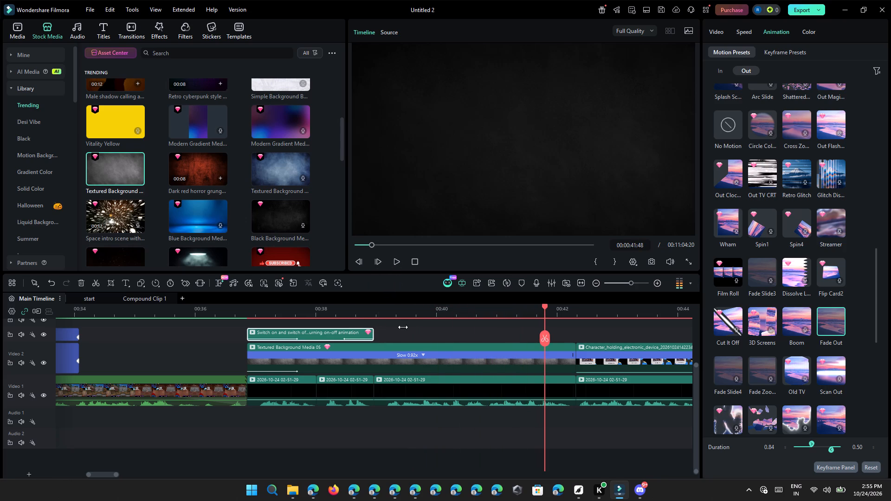
Trim about 0.1 s off the start of the third black clip on Video 1 and close the resulting gap.
left_click_drag(374, 397, 381, 402)
left_click(375, 392)
scroll(377, 389, "up", 6, "ctrl")
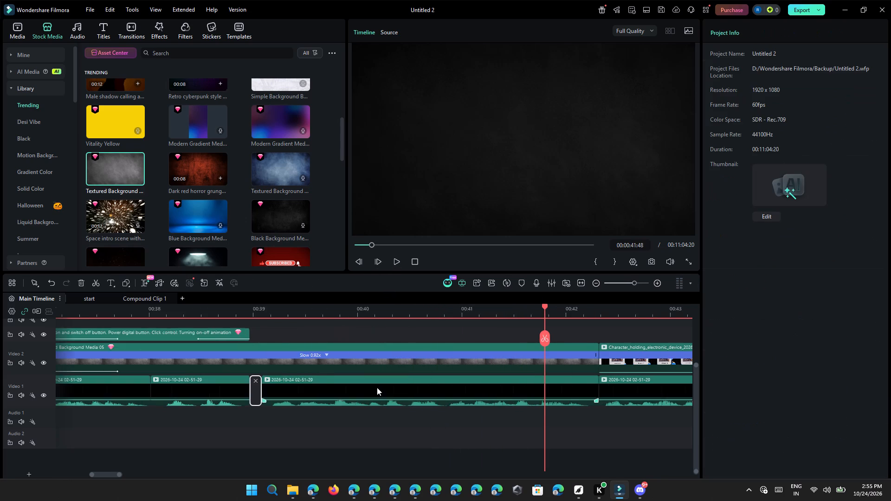
scroll(377, 387, "up", 3, "ctrl")
scroll(119, 372, "down", 4, "ctrl")
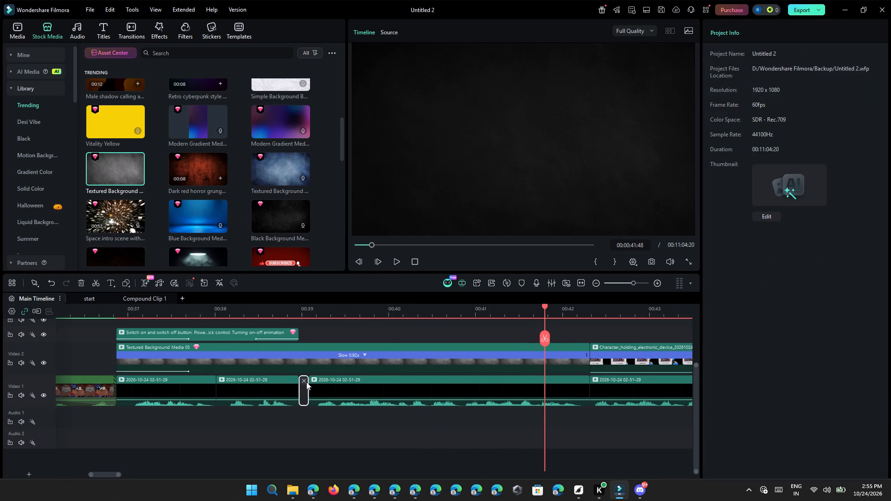
left_click(306, 382)
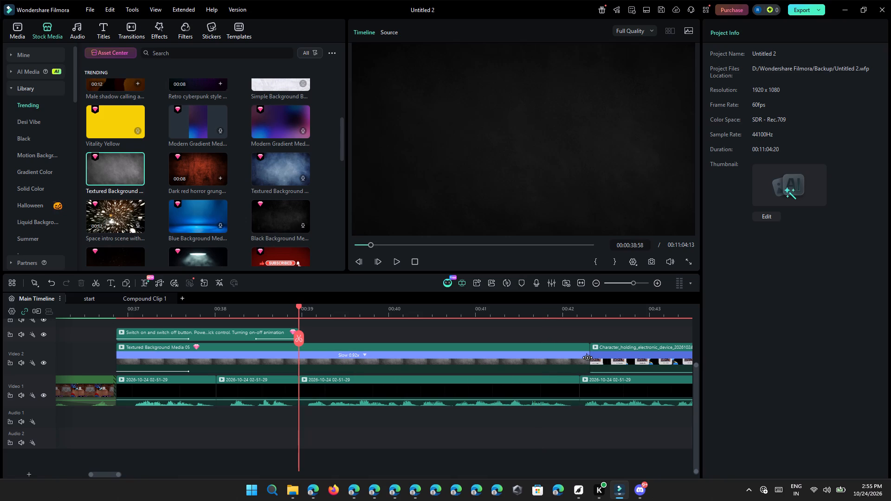
Shorten the textured background clip by retiming it to 0.94x, and align the character clip after it with the fourth black clip's start.
left_click_drag(588, 358, 577, 358)
left_click_drag(622, 368, 613, 368)
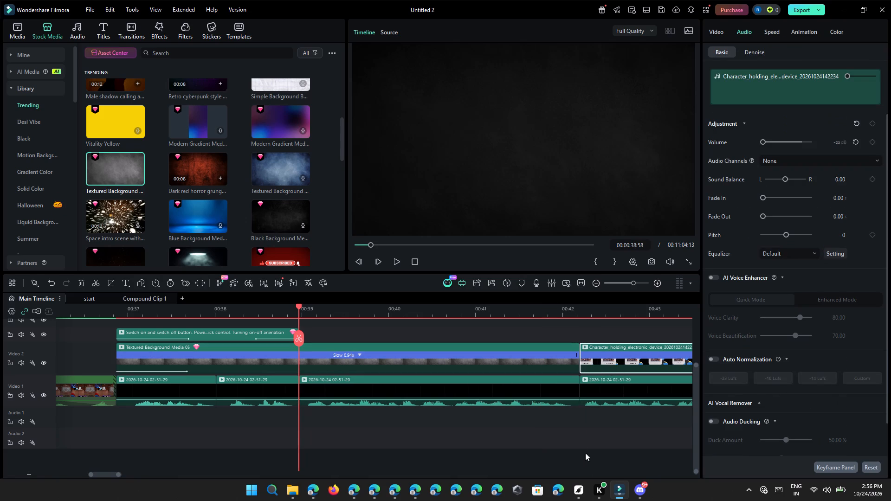
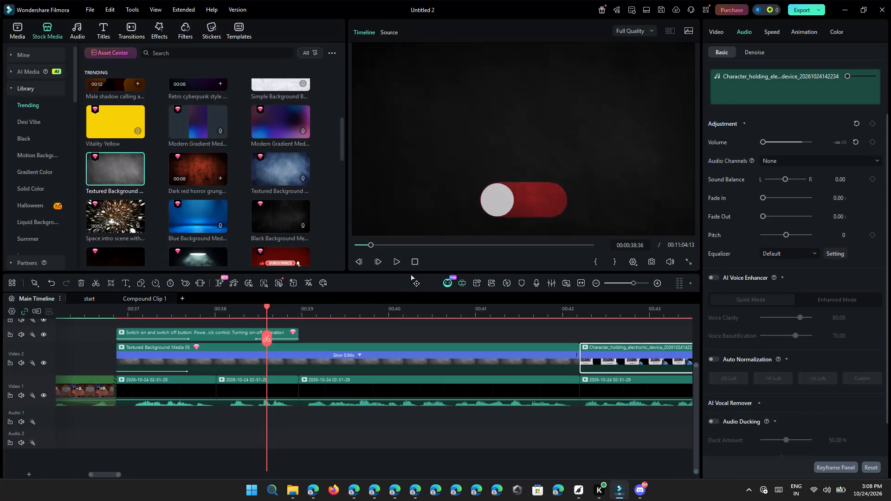
Play the switch clip's exit fade through to just past the clip's end.
left_click(400, 264)
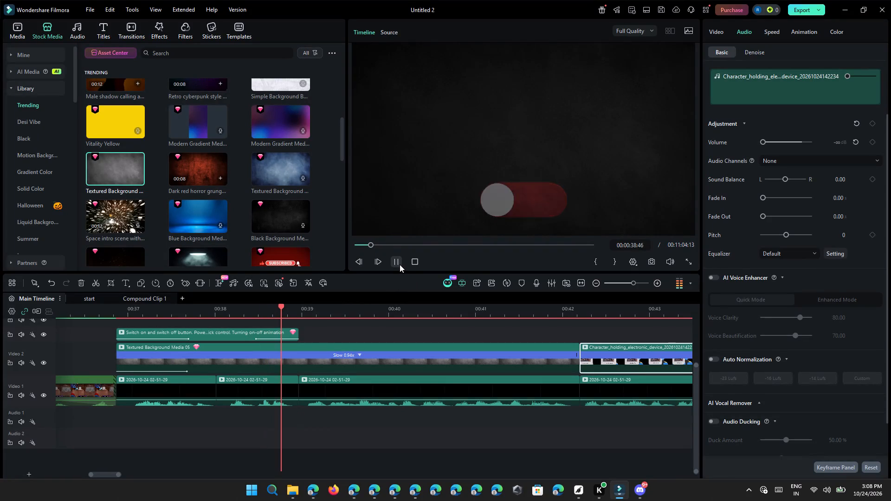
left_click(400, 264)
Browse the Plain Text title effects for an animated title to place over the switch clip.
scroll(141, 418, "up", 4)
scroll(132, 368, "down", 9, "ctrl")
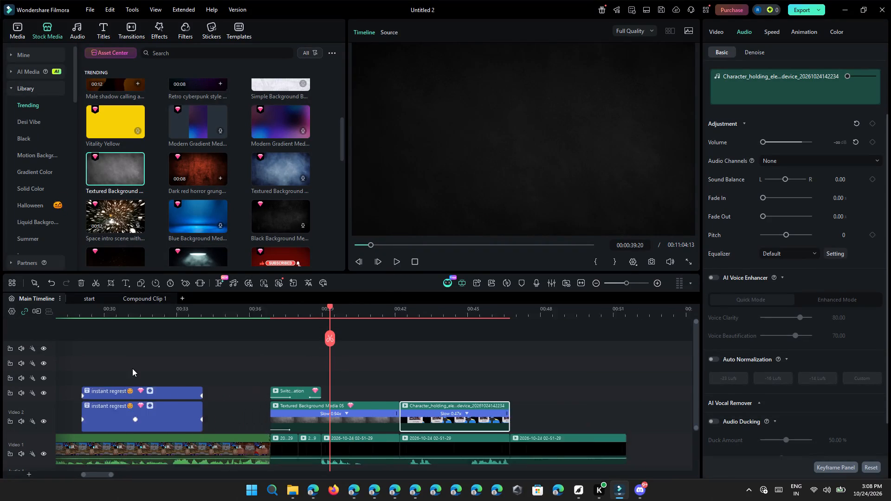
scroll(209, 377, "down", 8, "ctrl")
scroll(209, 374, "up", 6, "ctrl")
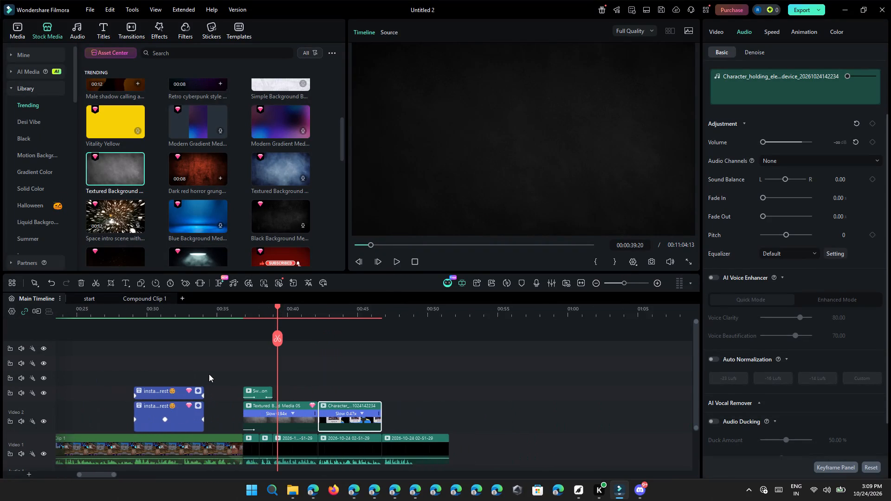
scroll(209, 374, "up", 4, "ctrl")
left_click(225, 309)
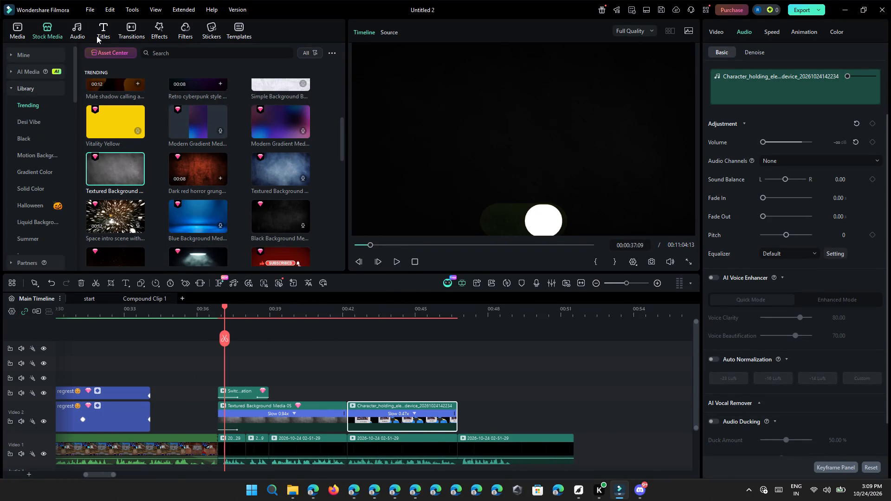
left_click(97, 36)
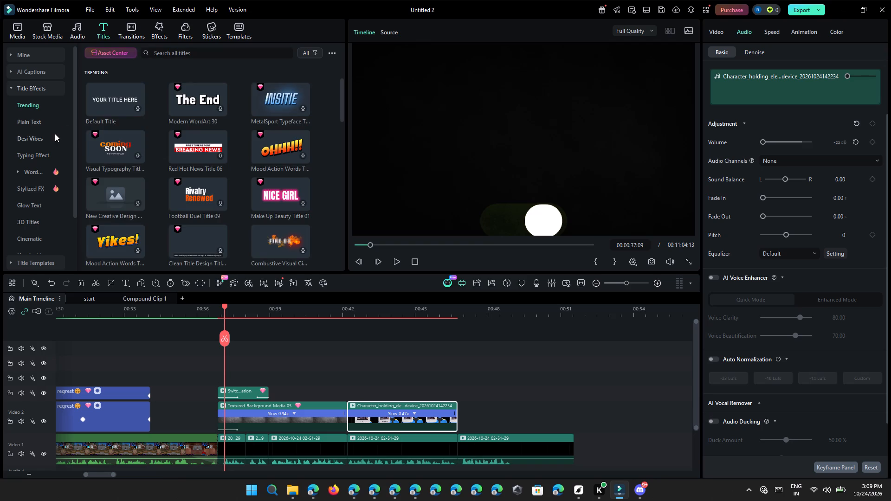
left_click(60, 122)
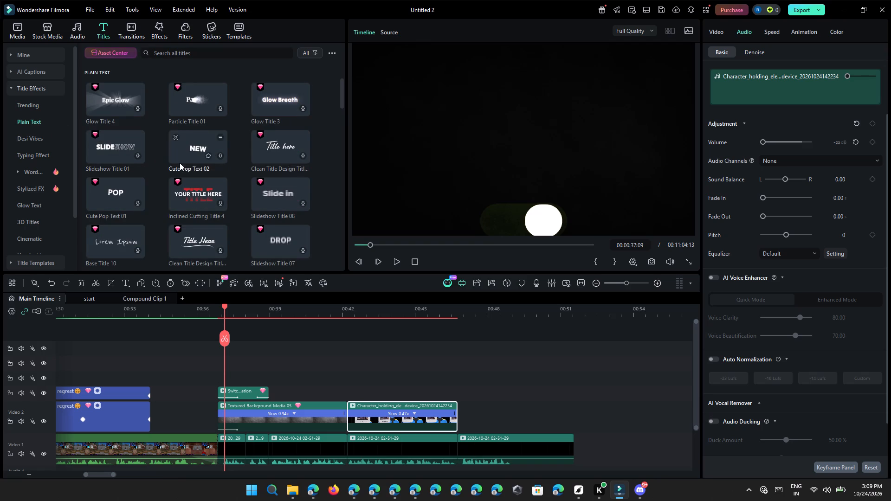
scroll(308, 350, "up", 6, "ctrl")
scroll(287, 210, "down", 1)
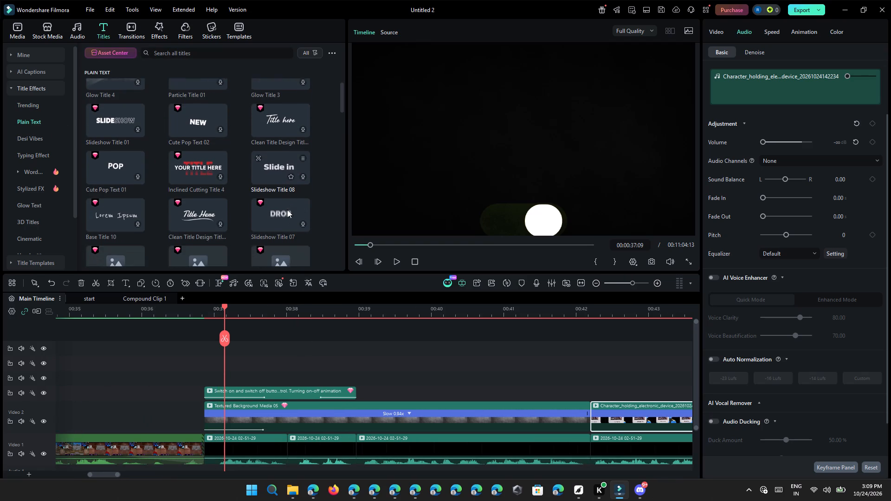
scroll(287, 210, "down", 1)
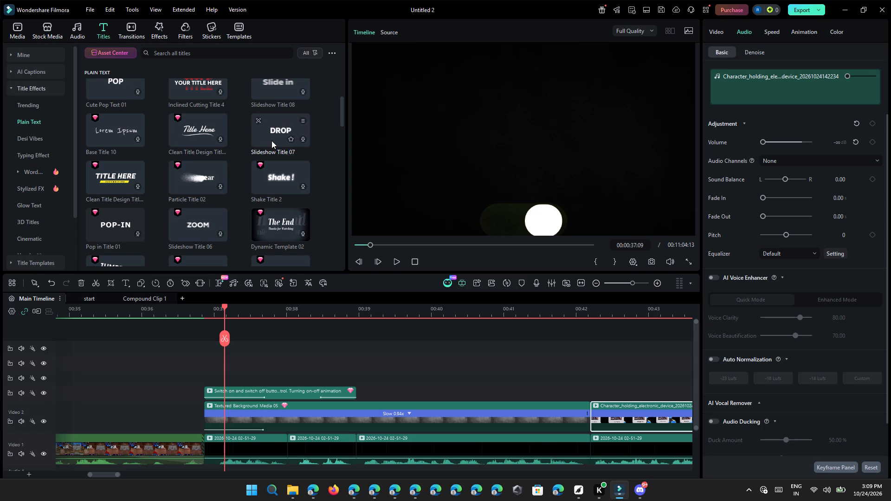
scroll(271, 141, "up", 1)
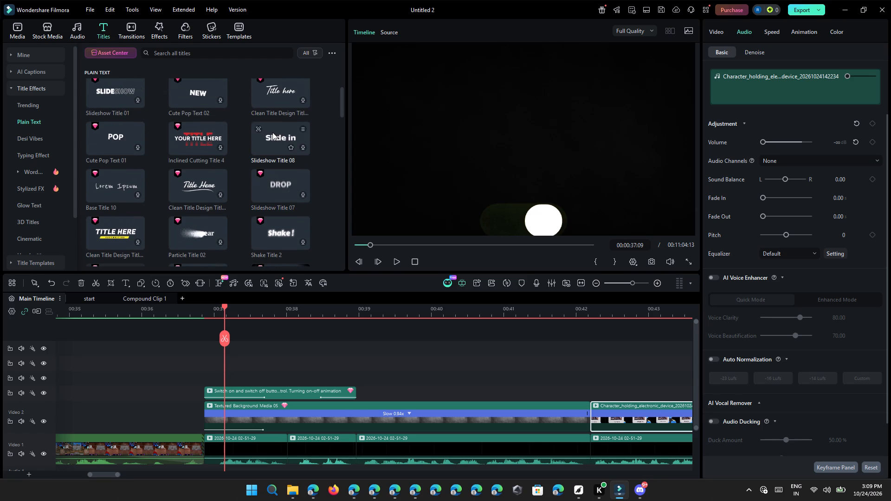
scroll(272, 132, "down", 3)
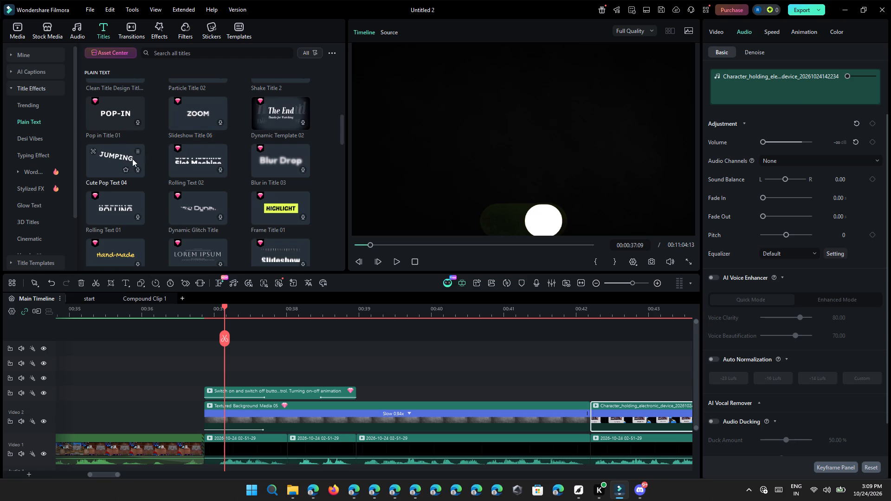
scroll(132, 159, "down", 4)
scroll(132, 159, "up", 1)
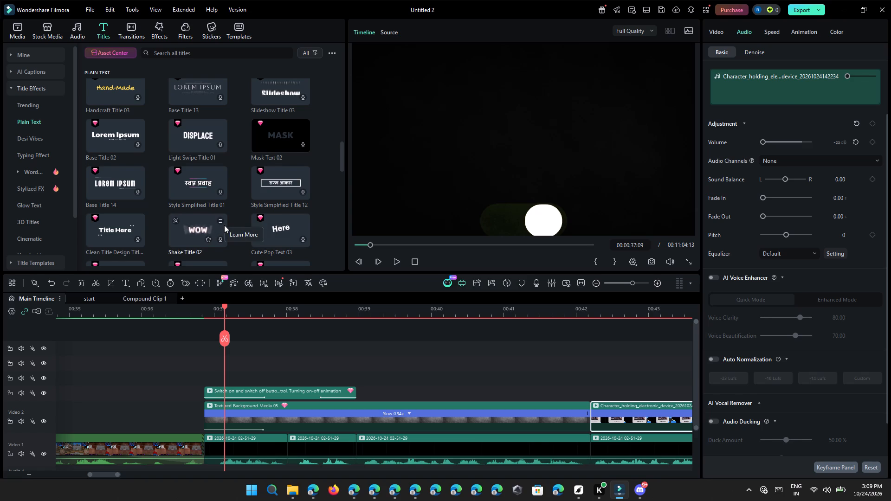
scroll(224, 225, "down", 3)
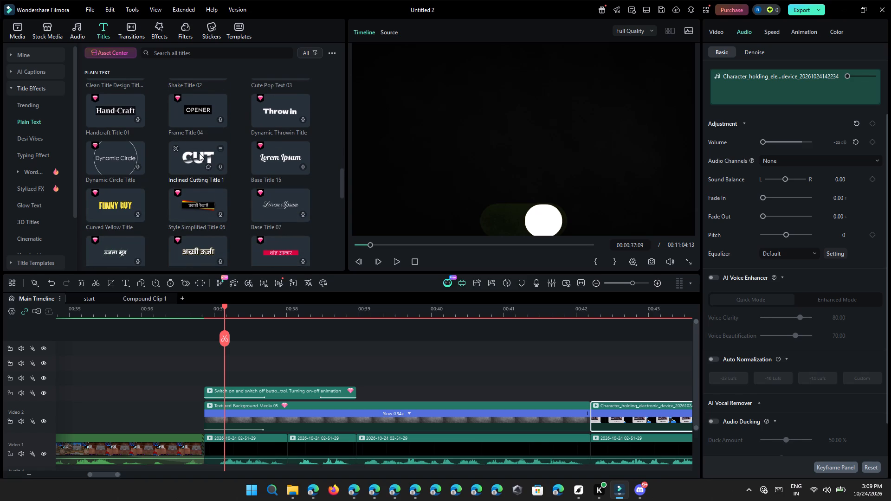
scroll(199, 153, "up", 3)
scroll(198, 225, "down", 2)
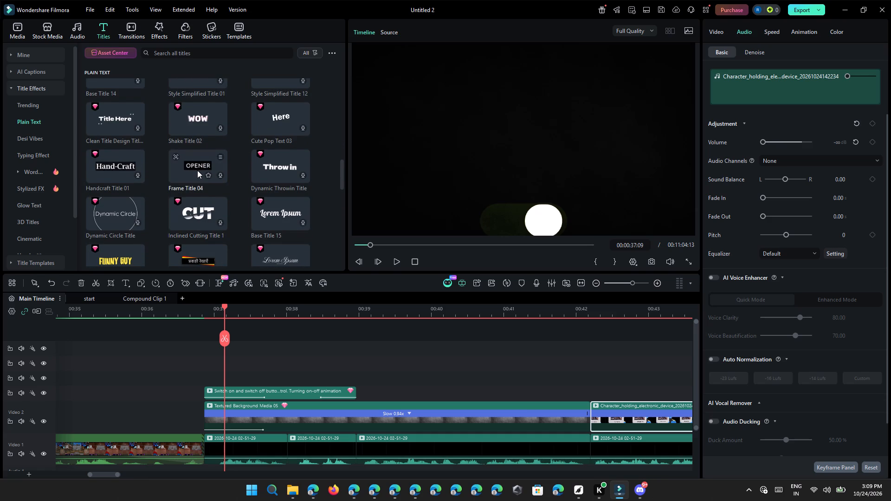
scroll(197, 170, "down", 3)
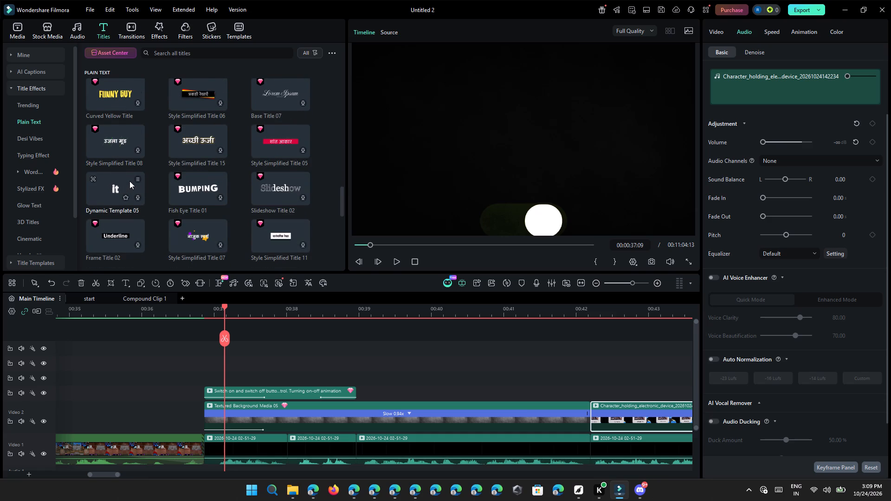
scroll(143, 189, "up", 11)
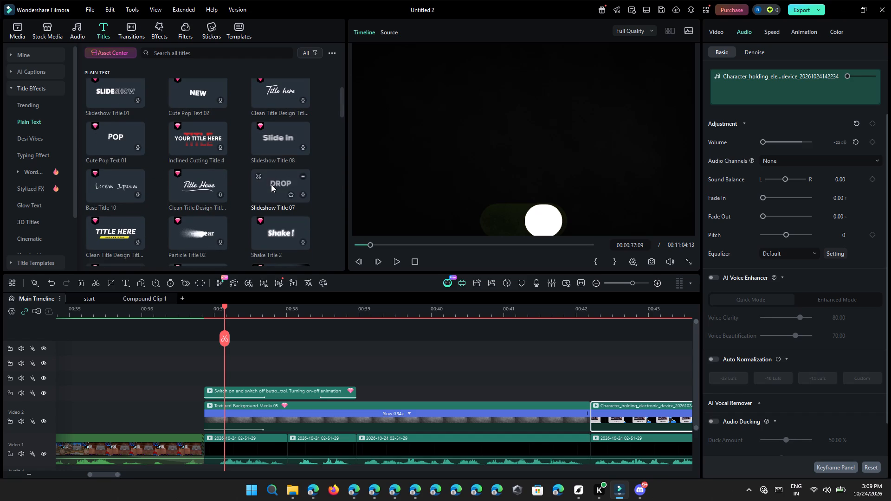
Add Slideshow Title 07 on the track above the switch clip, aligned to its start, and preview it from there.
left_click_drag(271, 184, 205, 381)
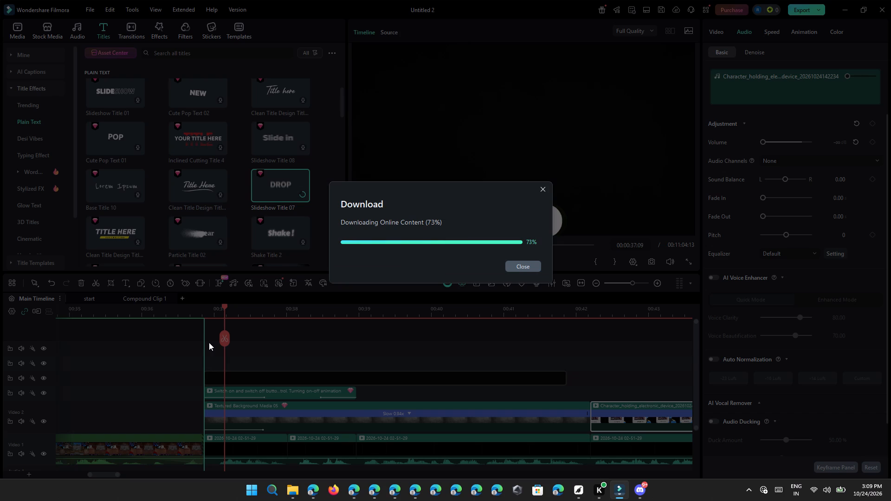
left_click(205, 311)
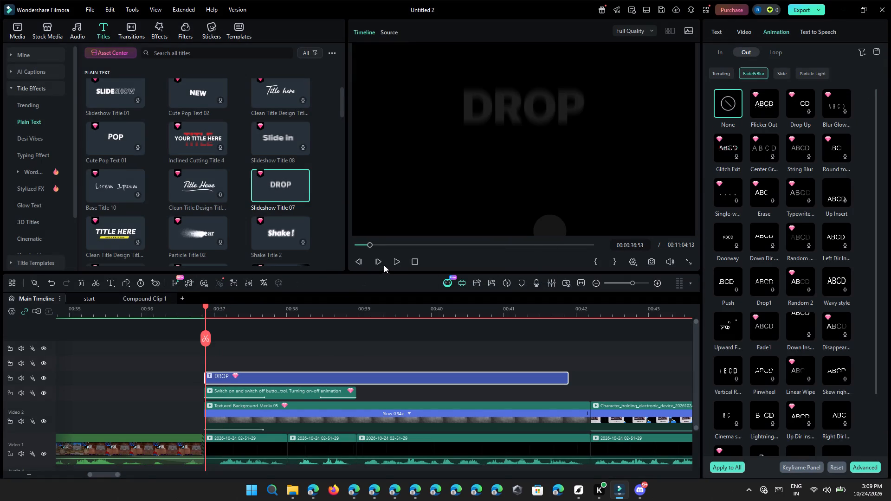
left_click(394, 261)
left_click(394, 261)
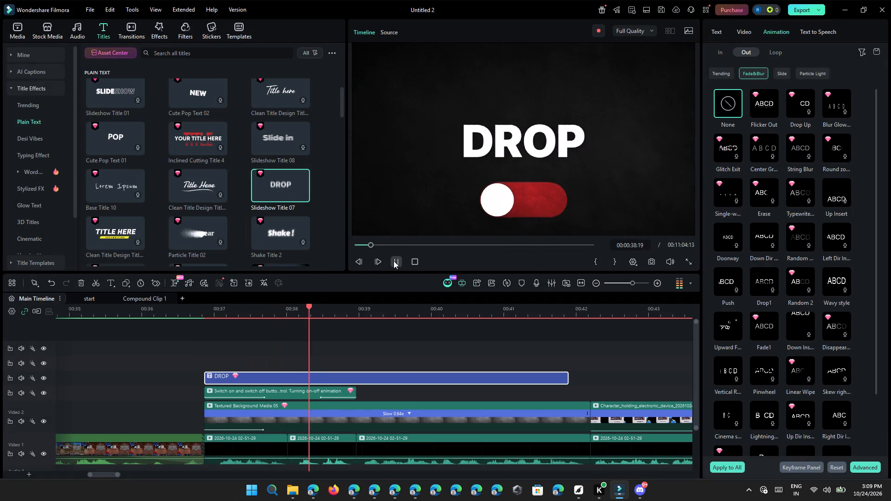
Replace the new title's text with "Maine ise band kar diya".
left_click(412, 380)
left_click(728, 58)
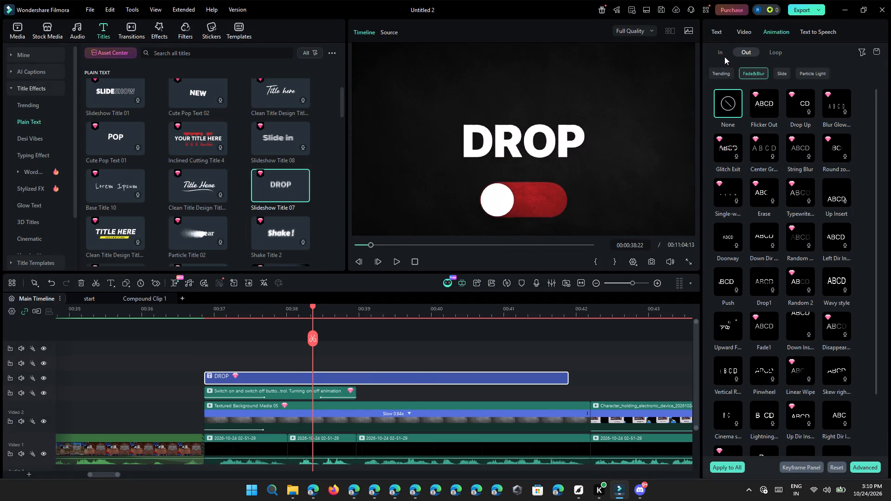
left_click(722, 55)
left_click(717, 32)
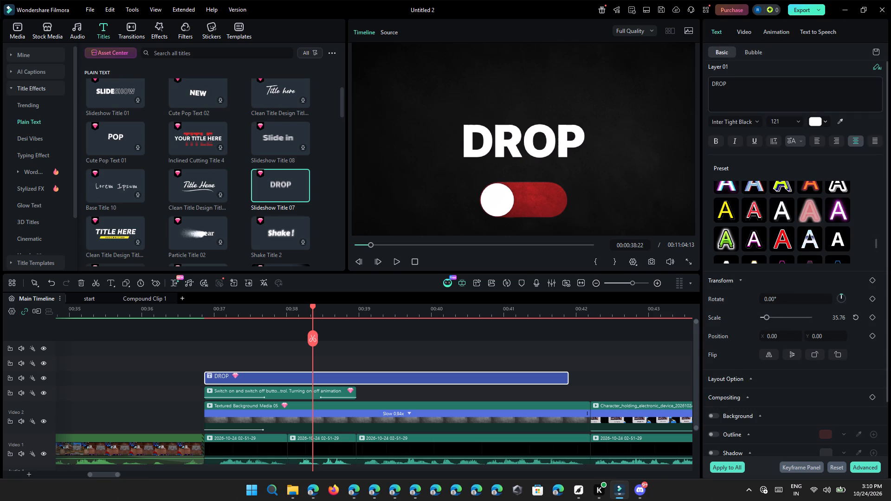
left_click(761, 96)
key("ctrl+a")
key("ctrl+v")
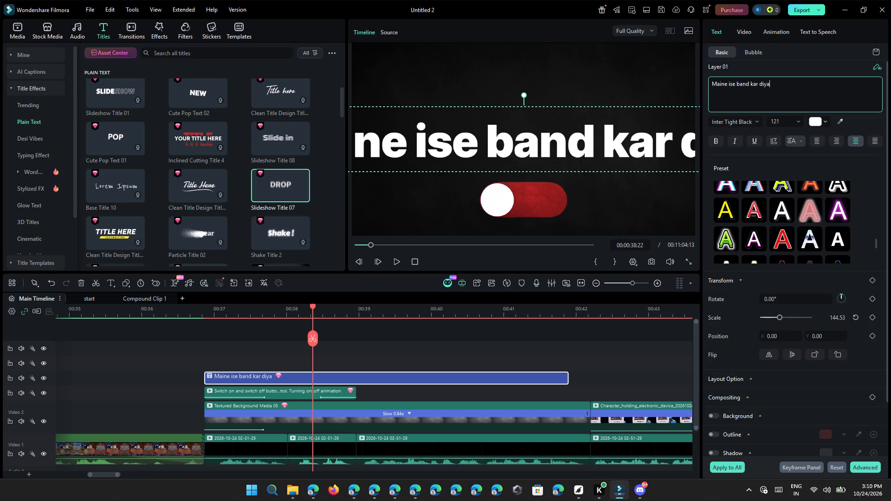
Scale the title down to about 60 so the whole sentence fits in the frame.
left_click_drag(776, 312, 771, 319)
left_click(771, 319)
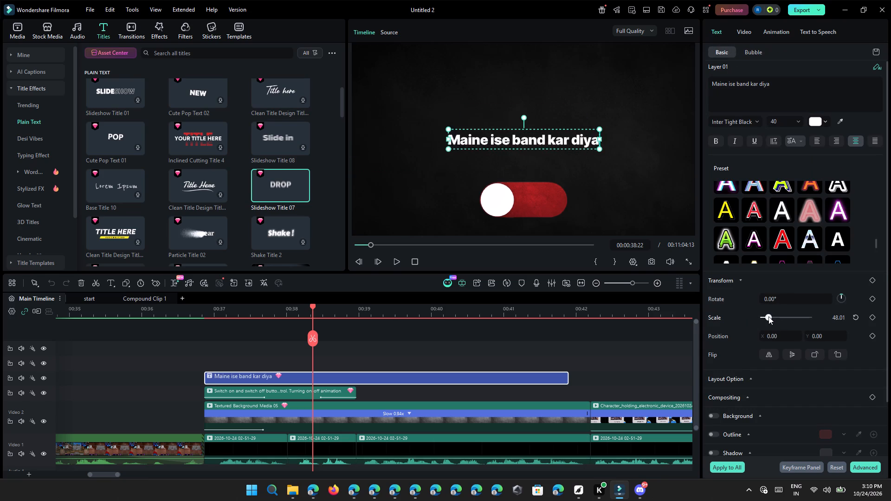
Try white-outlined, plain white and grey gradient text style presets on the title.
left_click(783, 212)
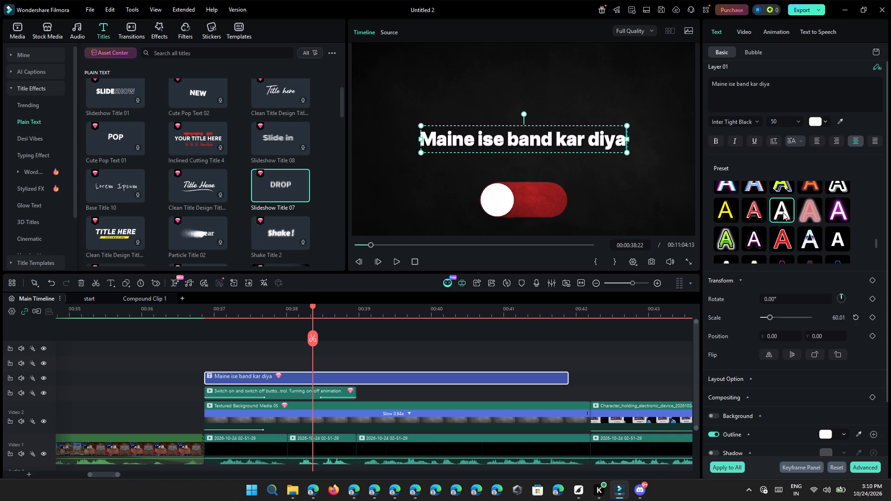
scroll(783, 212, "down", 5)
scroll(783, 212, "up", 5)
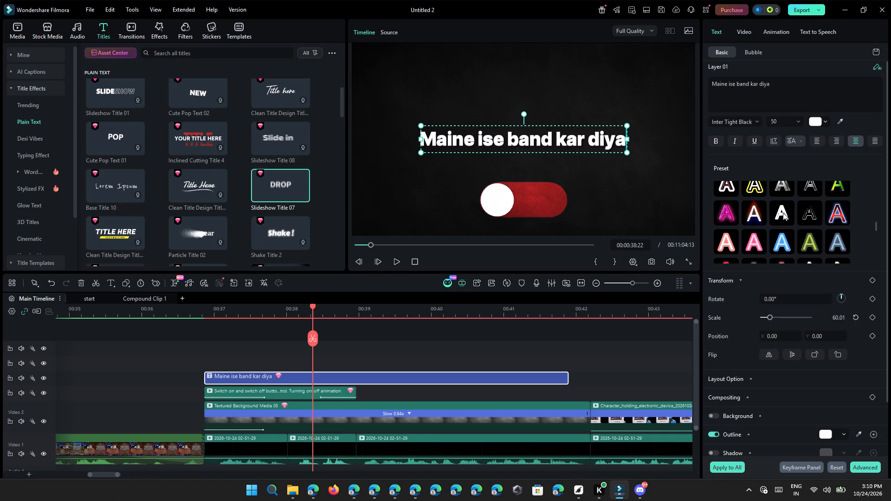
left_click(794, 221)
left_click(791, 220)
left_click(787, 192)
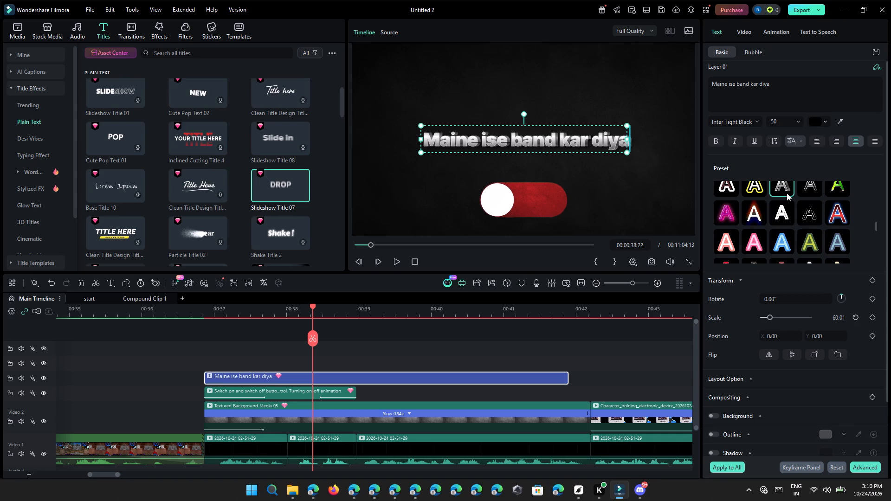
Apply the thin plain white letter style preset to the title.
scroll(787, 193, "up", 1)
left_click(811, 218)
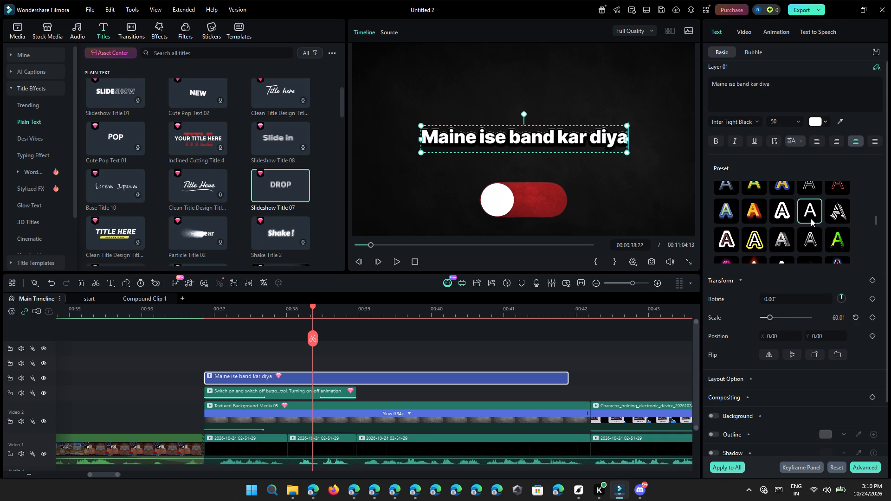
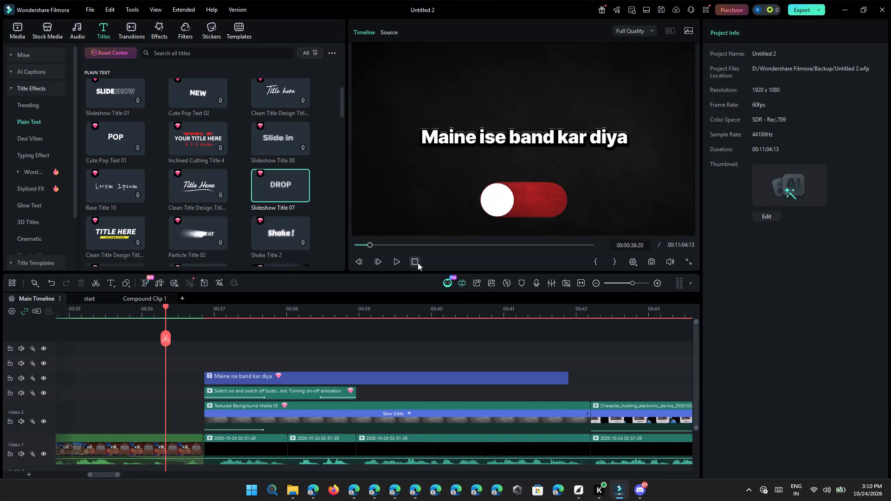
Play back the section from about 36 s to review the title and switch animation over the textured background.
left_click(392, 257)
left_click(399, 262)
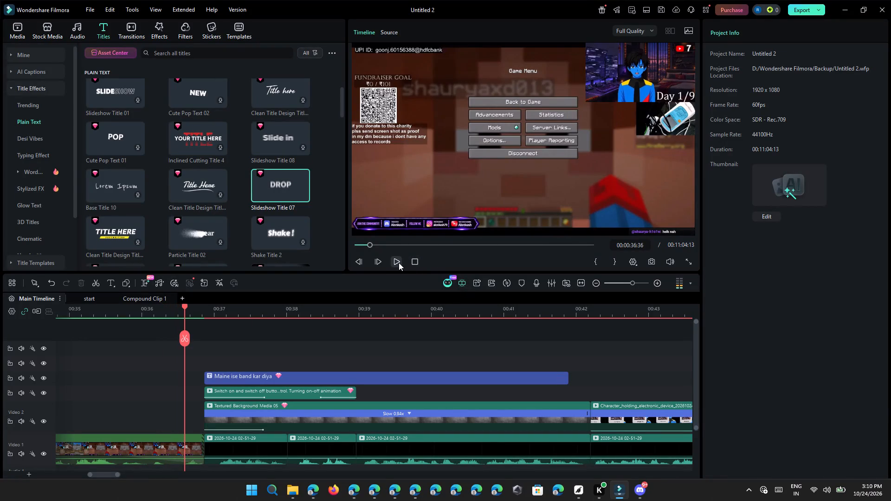
left_click(399, 263)
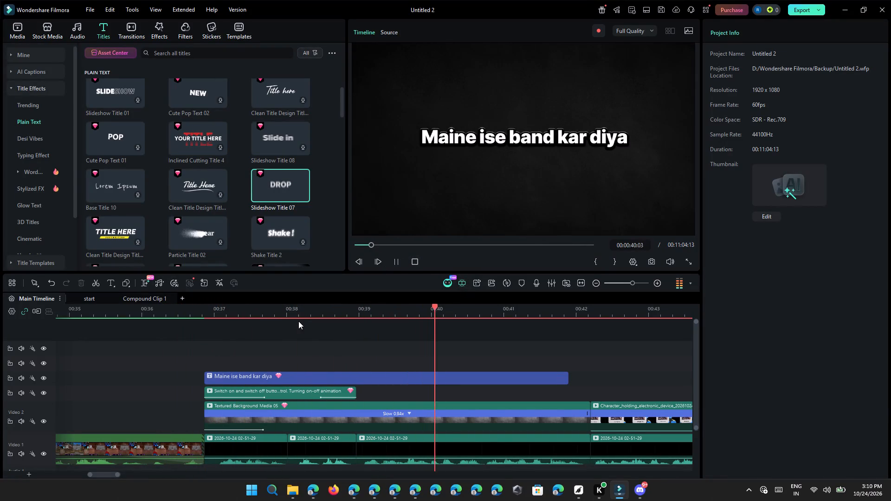
left_click(217, 312)
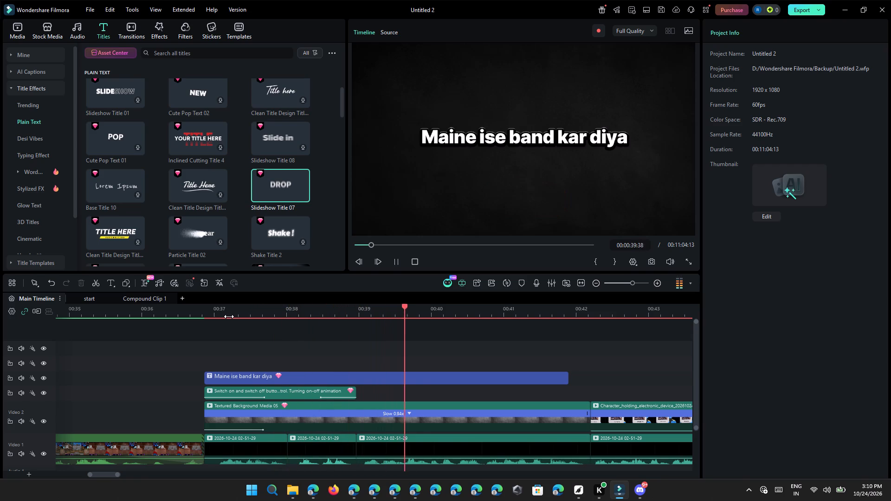
left_click(205, 316)
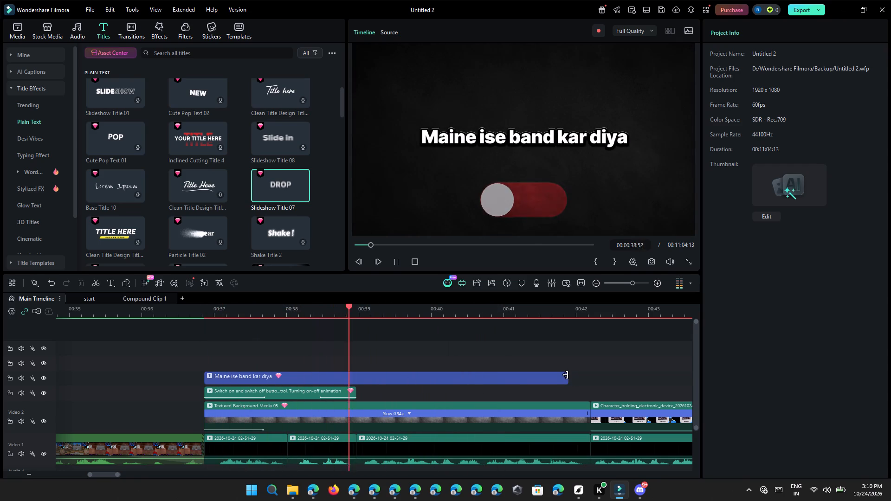
Trim the end of the "Maine ise band kar diya" title clip to line up with the switch clip's end.
left_click_drag(566, 375, 352, 399)
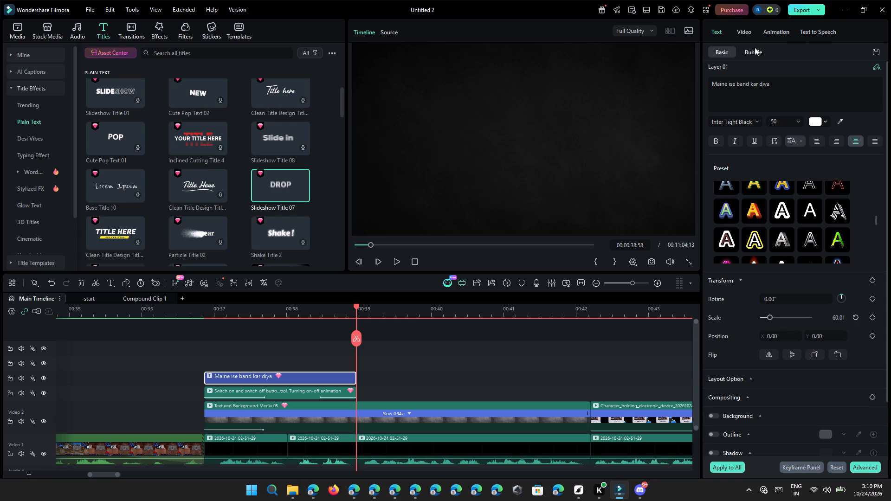
Move the "Maine ise band kar diya" title slightly higher in the frame above the switch.
left_click(767, 28)
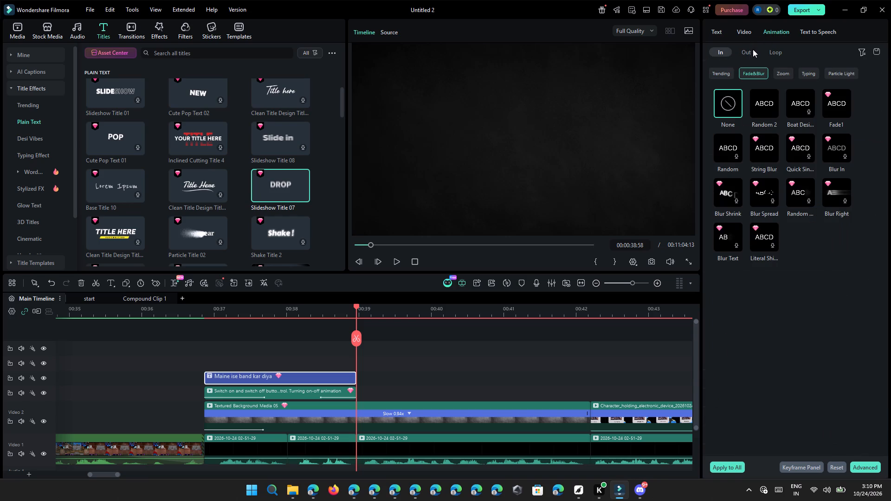
left_click_drag(224, 294, 222, 303)
left_click(215, 308)
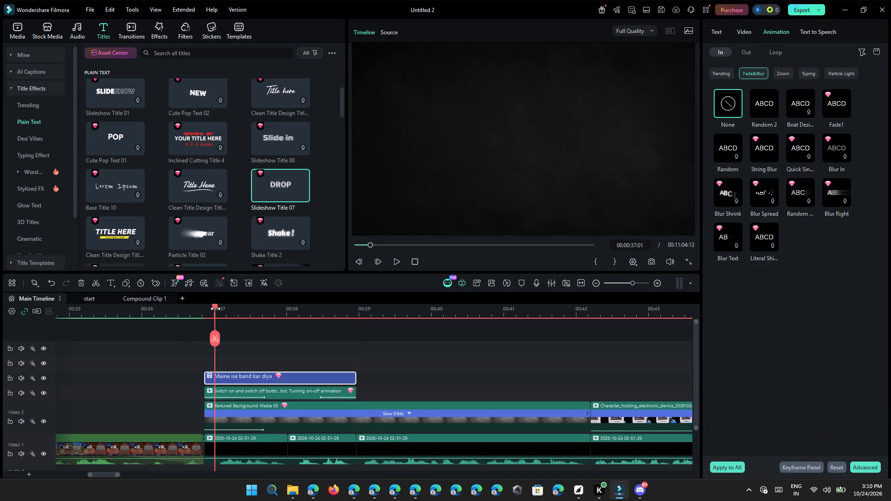
left_click_drag(217, 308, 238, 316)
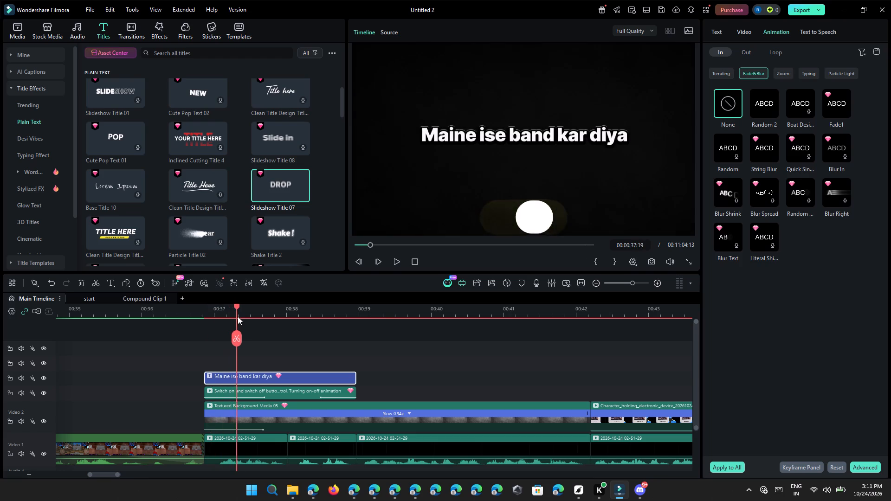
left_click_drag(238, 316, 282, 327)
left_click(528, 137)
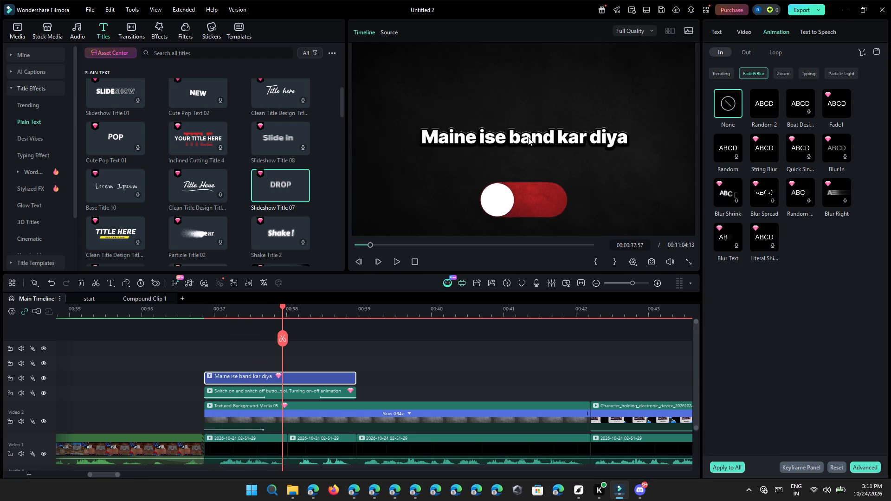
left_click_drag(540, 135, 541, 130)
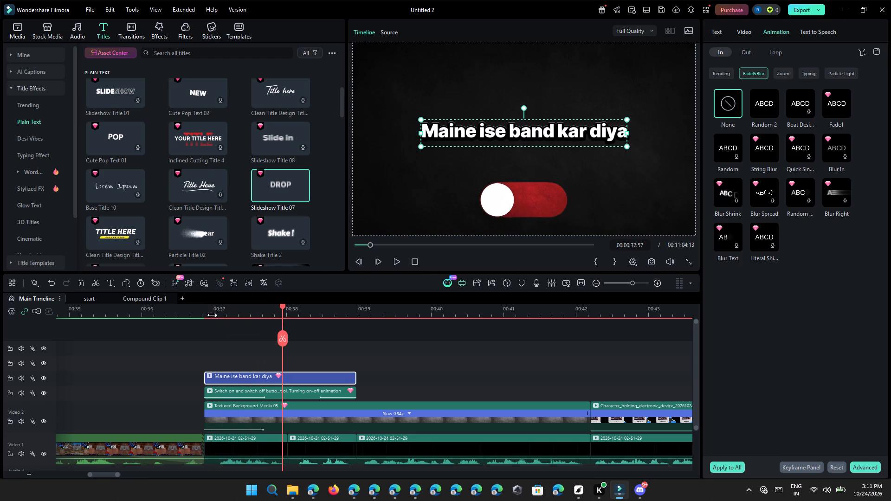
Play back the repositioned title and switch from the start of the title clip.
left_click(207, 313)
left_click(399, 267)
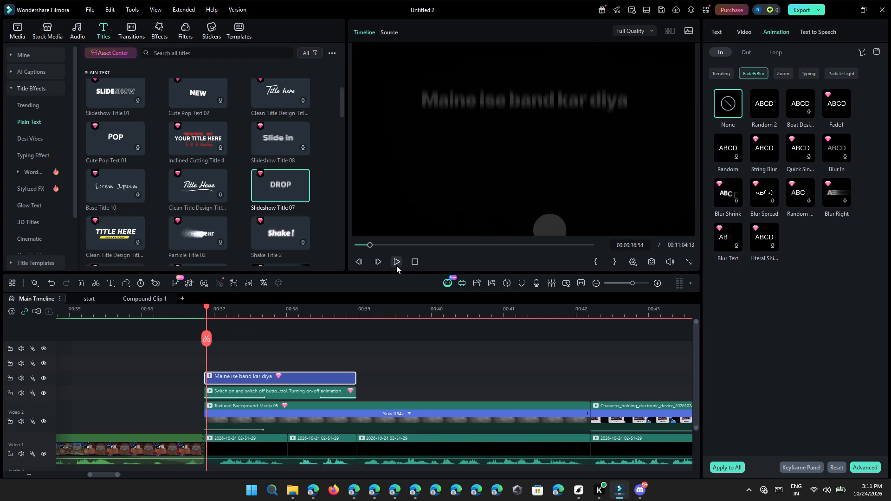
left_click(396, 265)
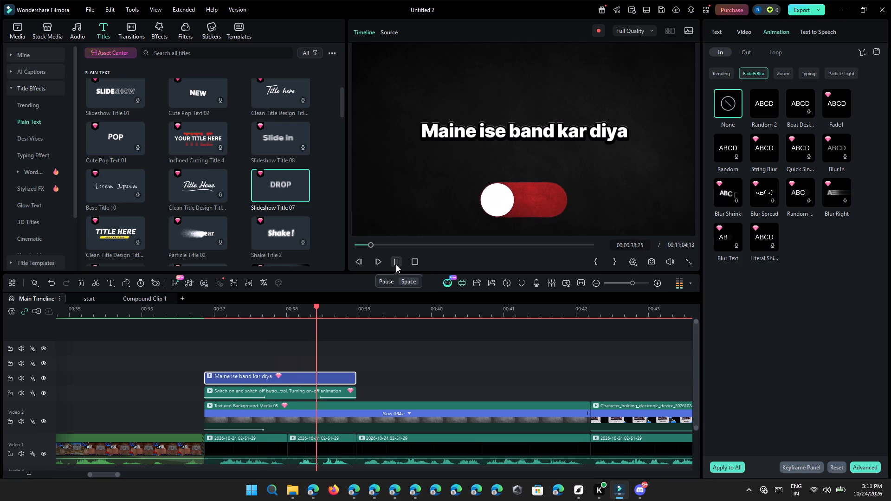
left_click(402, 263)
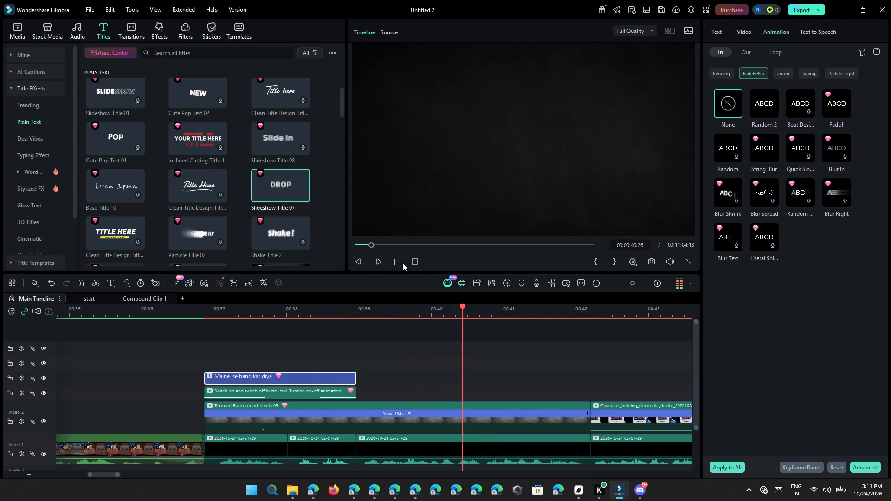
left_click(394, 258)
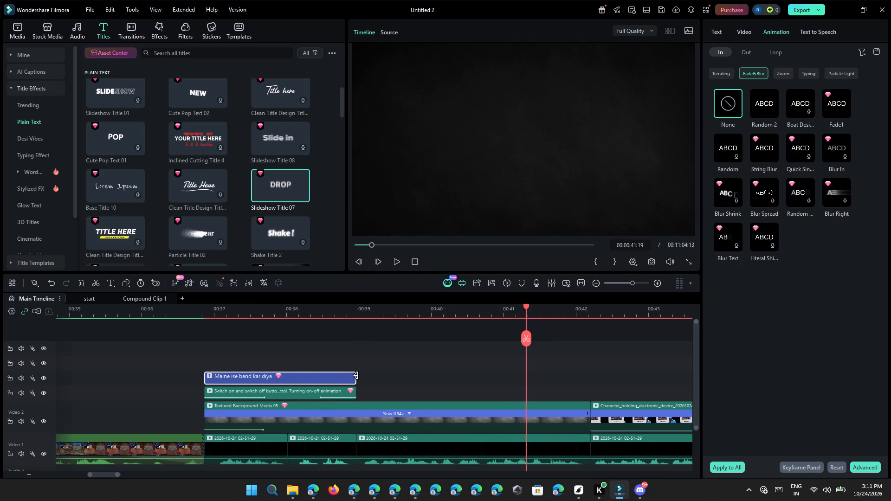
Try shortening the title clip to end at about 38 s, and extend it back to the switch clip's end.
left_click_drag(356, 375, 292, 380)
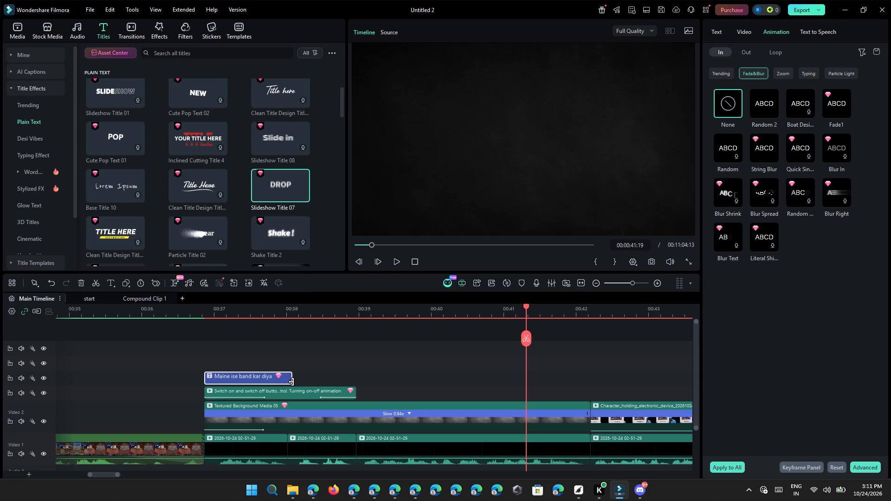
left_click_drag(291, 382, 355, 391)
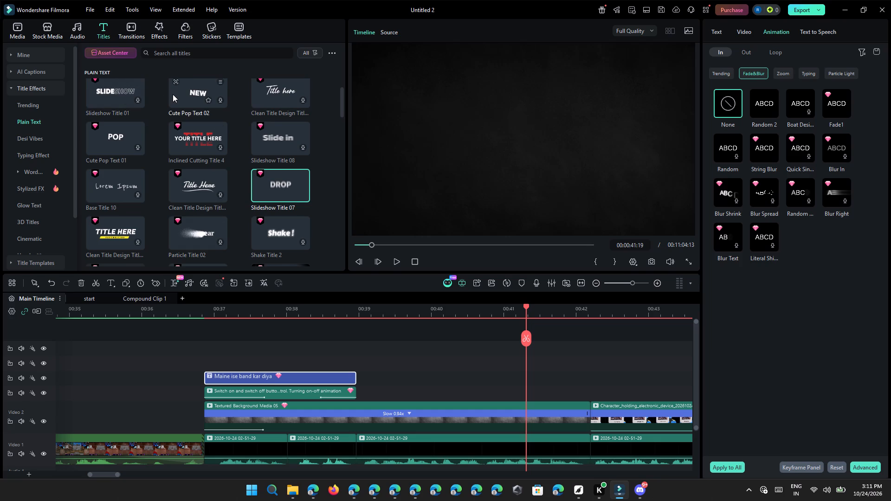
Browse the Plain Text and Typing Effect title templates for other animated styles.
scroll(227, 199, "down", 1)
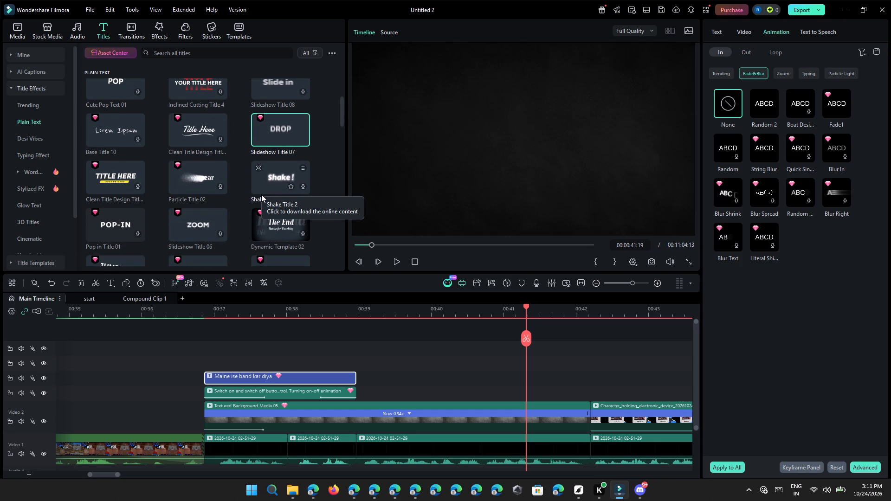
scroll(187, 221, "down", 2)
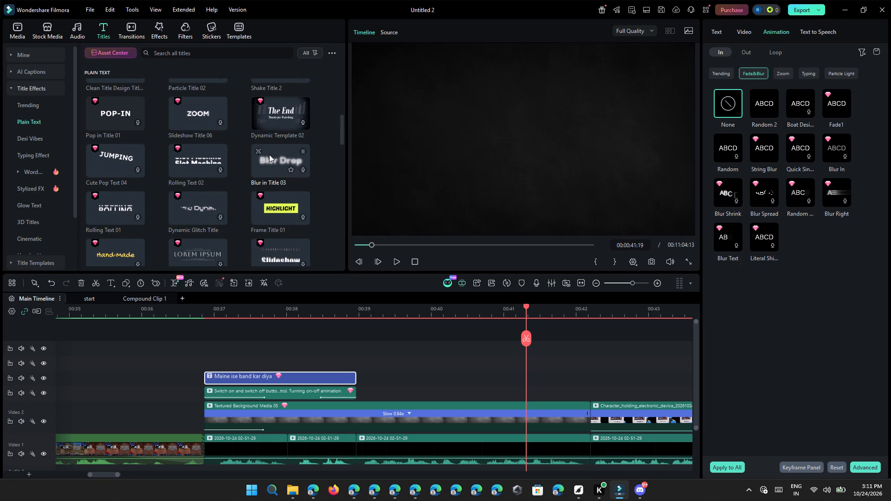
scroll(275, 177, "down", 1)
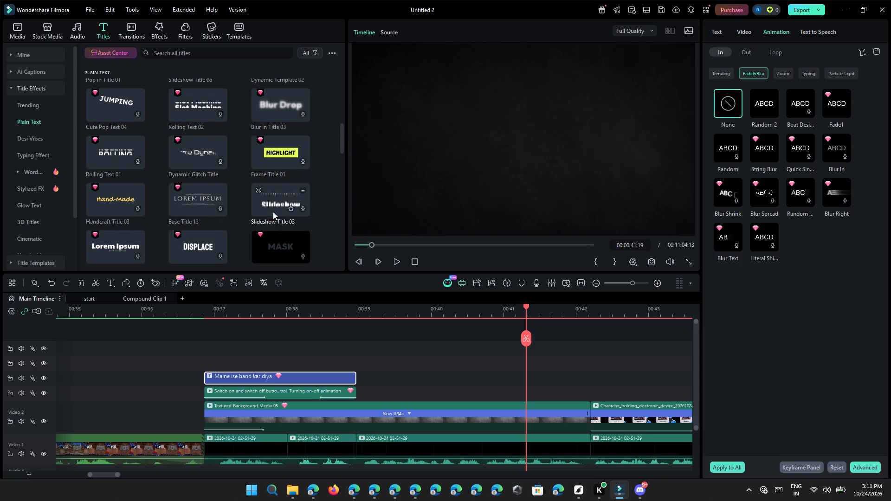
scroll(273, 212, "down", 2)
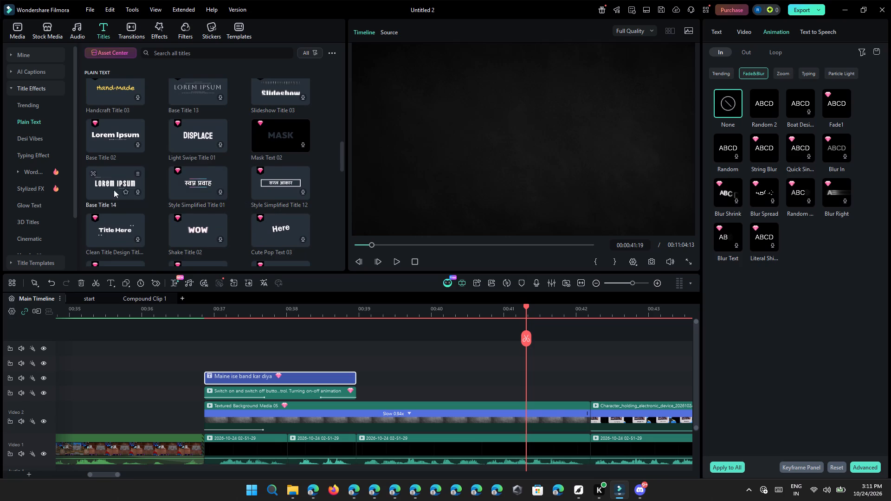
scroll(76, 182, "down", 4)
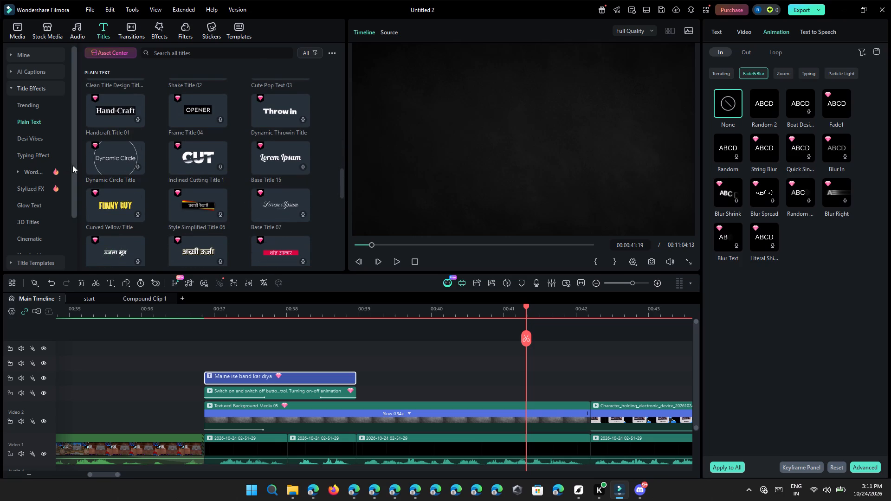
left_click(49, 161)
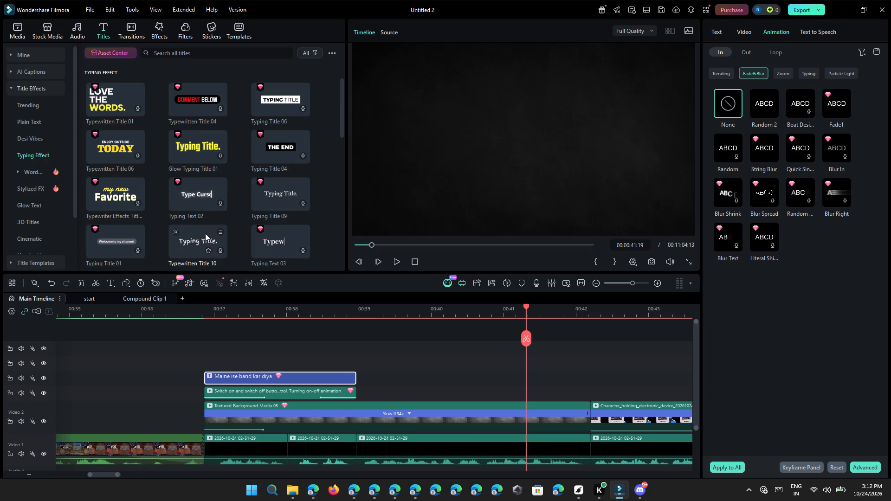
scroll(204, 233, "down", 2)
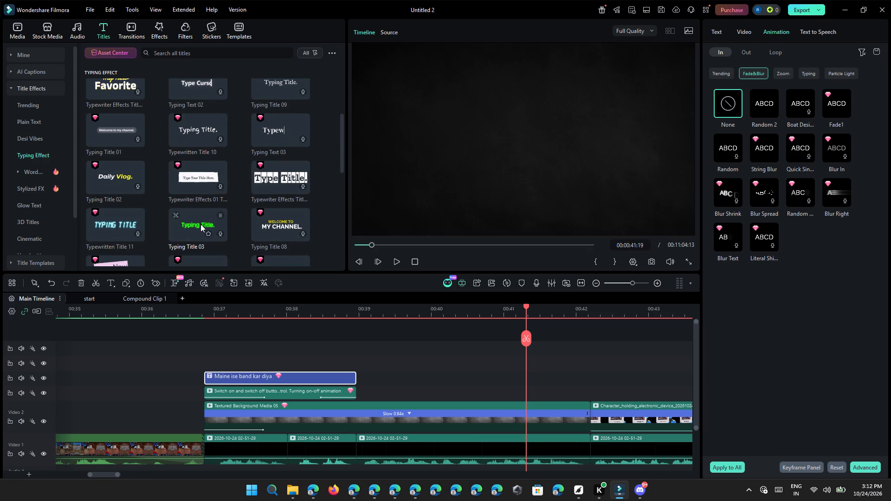
scroll(200, 224, "down", 2)
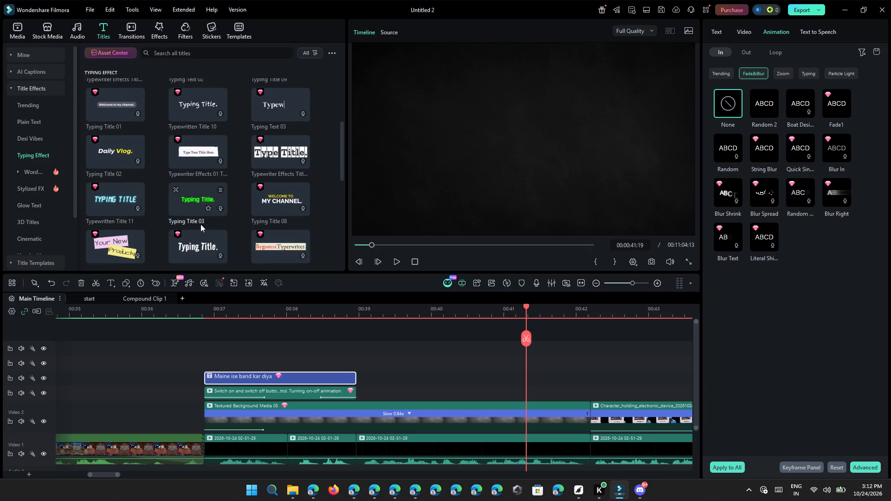
Browse the 3D Titles and Cinematic templates, preview the Epic Gravel Effect opener, and return to the Plain Text templates.
left_click(32, 217)
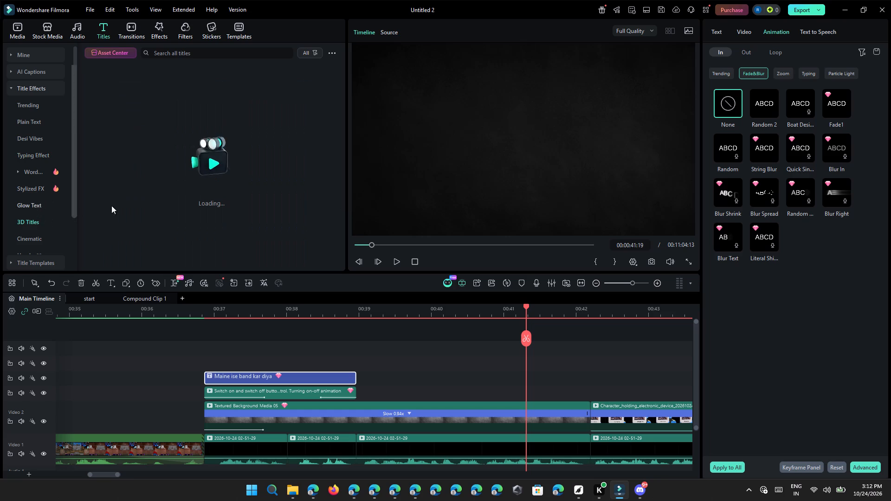
left_click(37, 244)
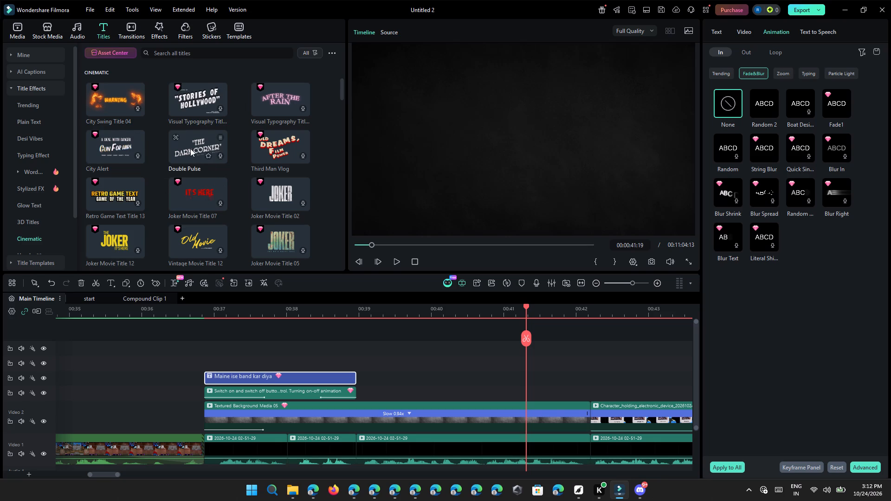
left_click(53, 220)
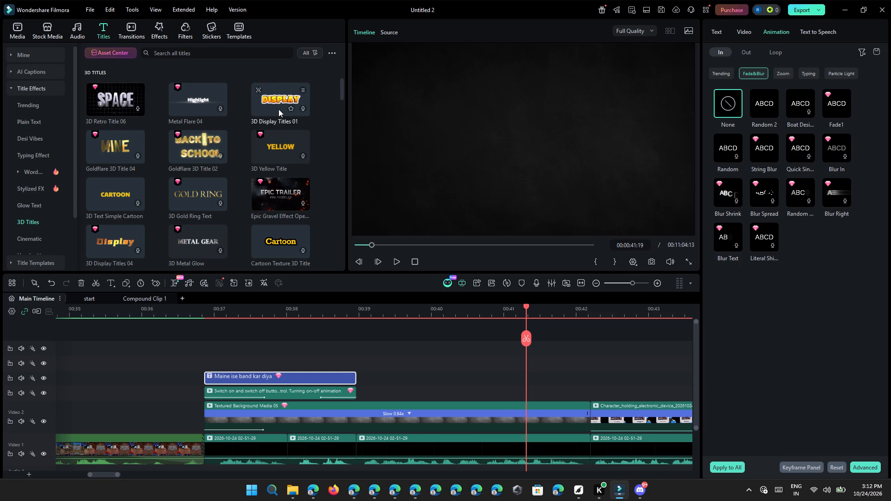
scroll(278, 109, "down", 1)
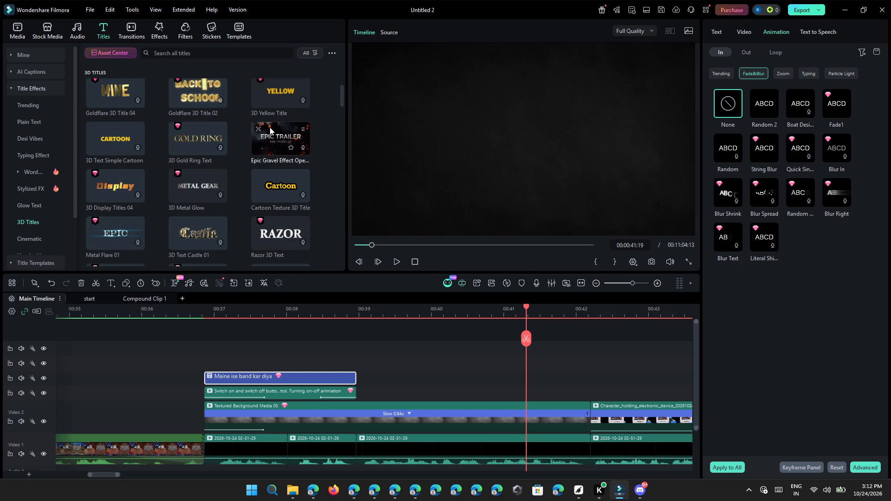
left_click(278, 154)
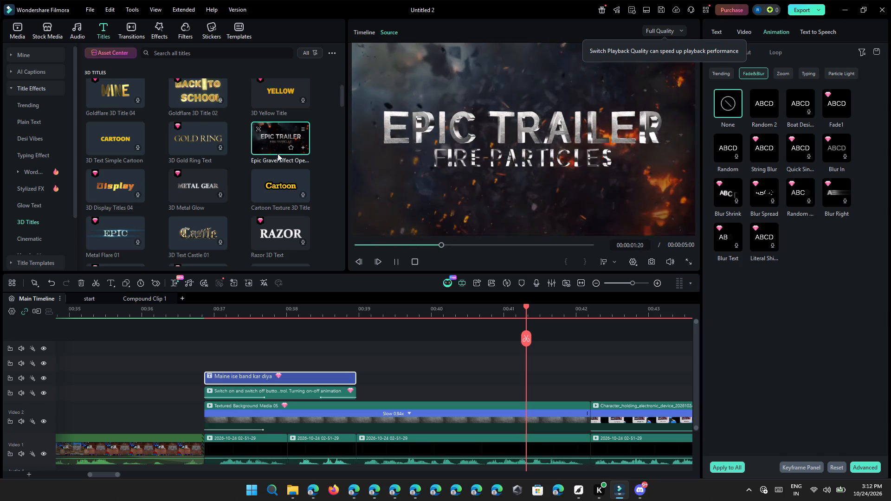
scroll(287, 150, "down", 1)
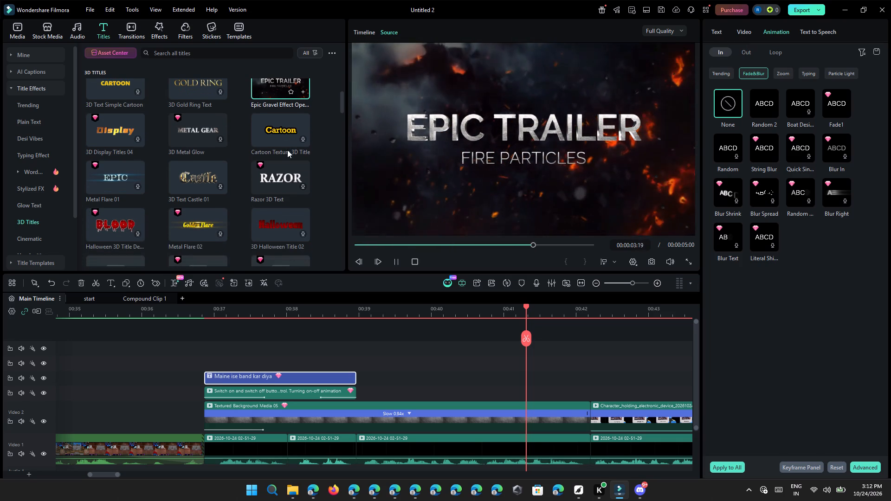
scroll(232, 177, "down", 2)
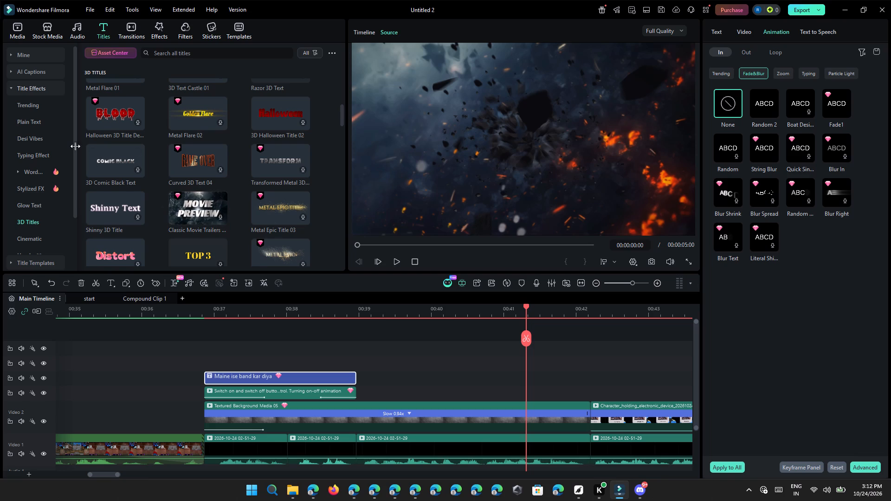
left_click(49, 118)
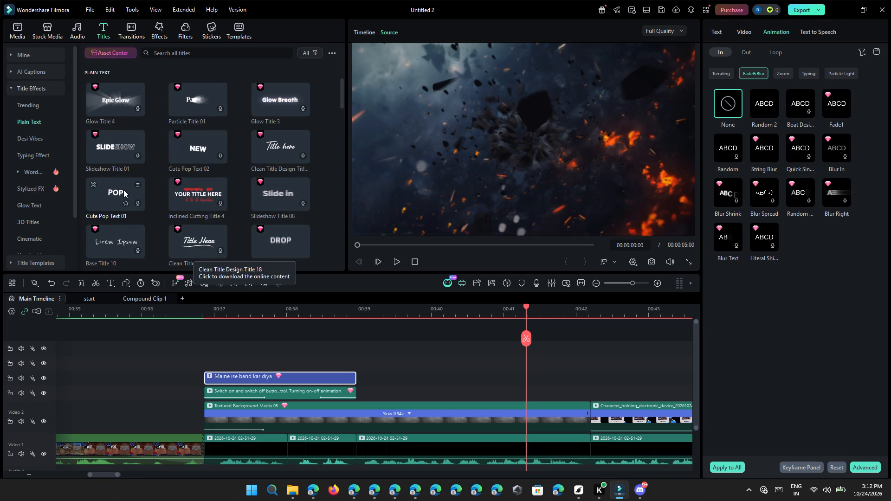
Play back the title and switch animation from just before 37 s to past the end of the title clip.
left_click(209, 309)
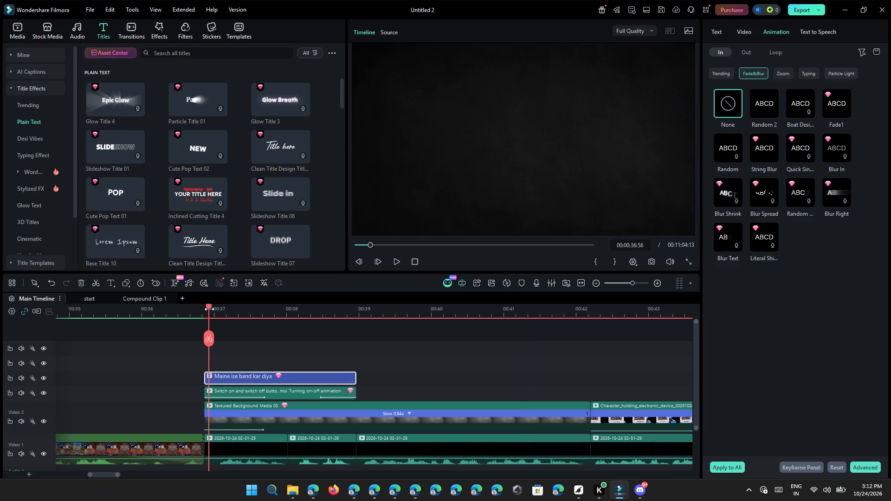
left_click(486, 349)
left_click(397, 264)
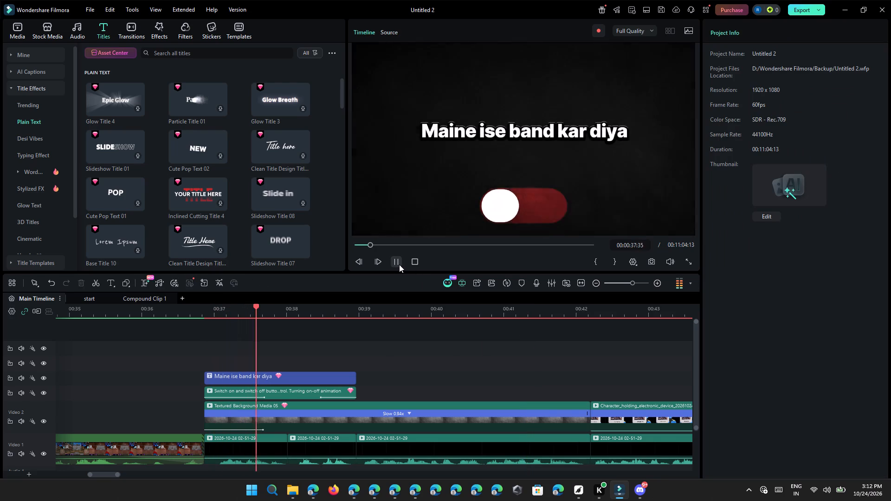
left_click(399, 264)
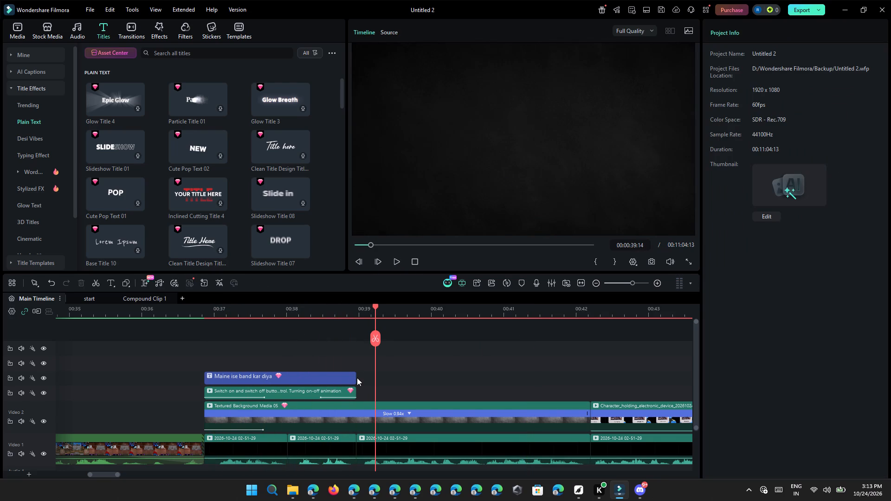
Shorten the "Maine ise band kar diya" title clip so it ends at about 38 s.
left_click_drag(355, 376, 293, 386)
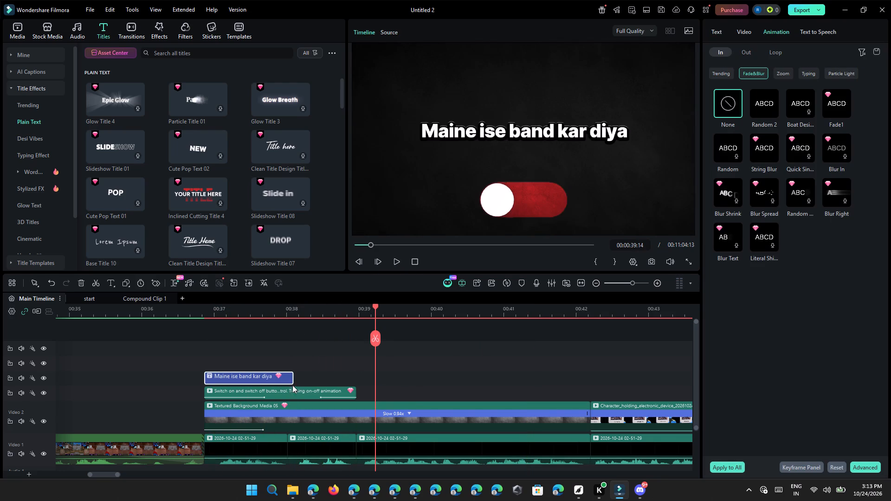
right_click(290, 379)
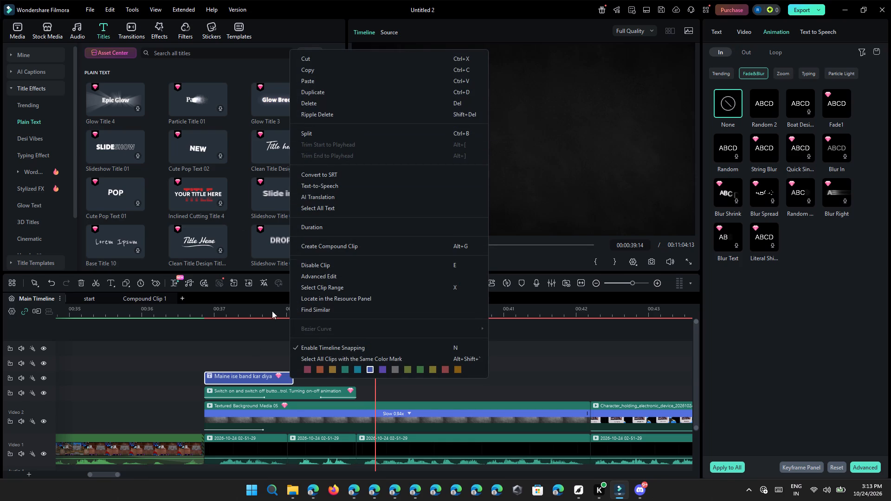
right_click(248, 377)
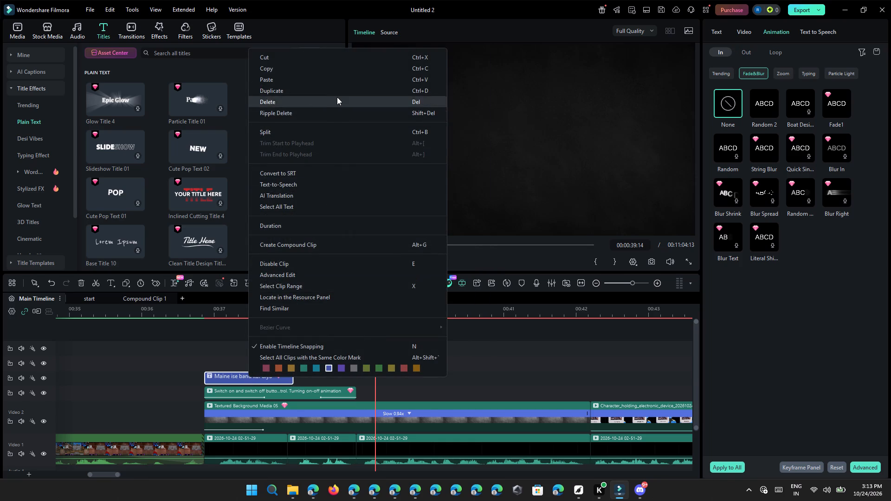
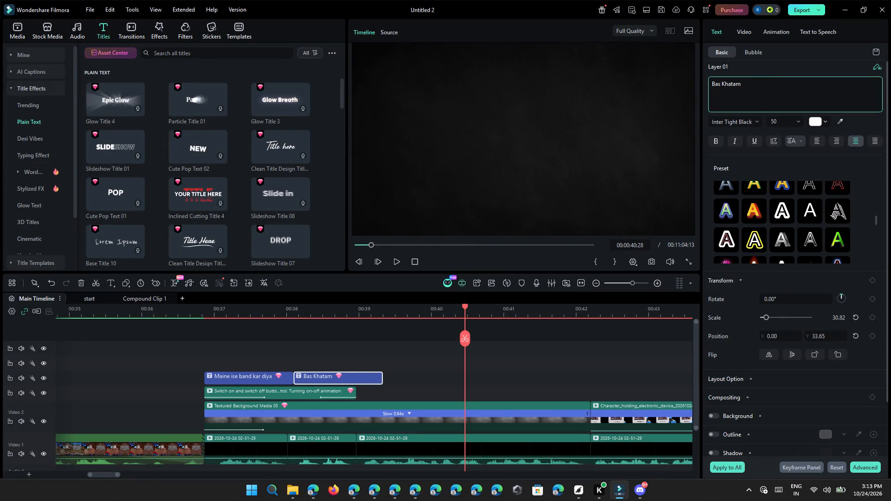
Play back the two titles from about 37.5 s to past the end of the "Bas Khatam" clip.
left_click(303, 310)
left_click_drag(395, 262, 399, 267)
left_click(399, 268)
left_click(399, 268)
left_click(255, 309)
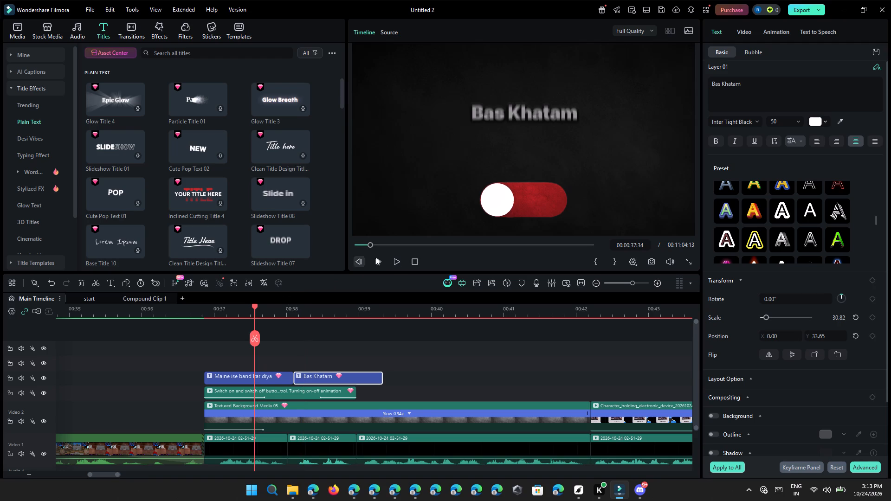
left_click(394, 259)
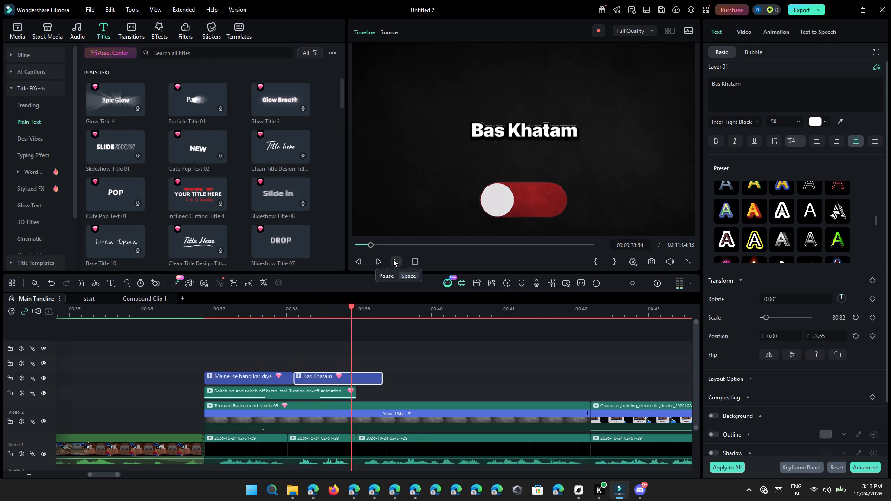
left_click(393, 259)
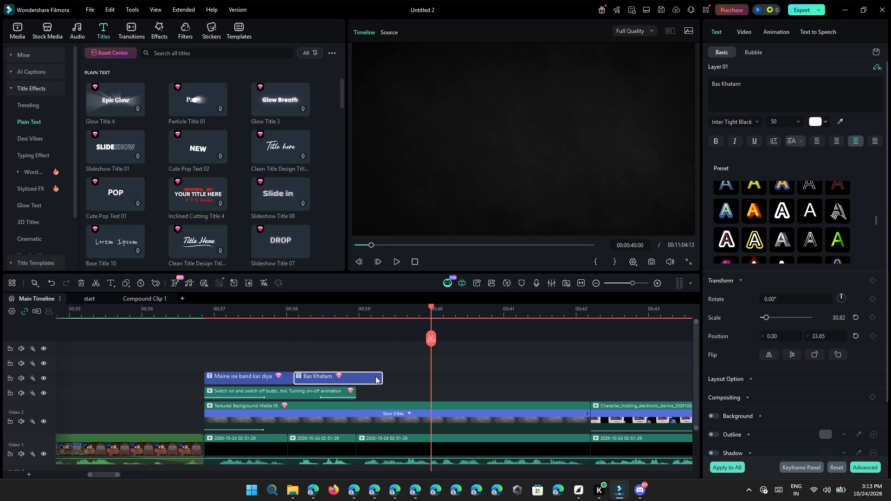
Shorten the "Bas Khatam" title clip so it ends together with the switch animation clip at about 39 s.
left_click_drag(383, 376, 377, 376)
left_click_drag(381, 376, 358, 373)
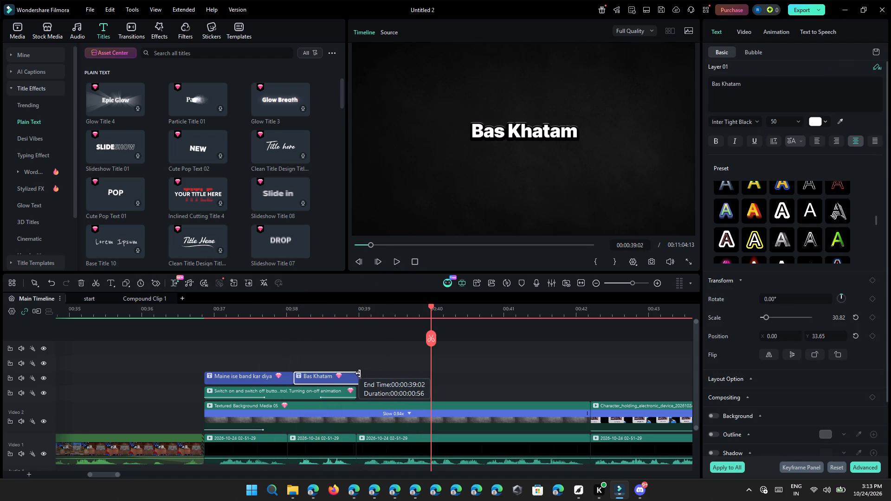
left_click_drag(358, 373, 355, 373)
Play back both titles and the switch animation from just before 37 s to about 40 s.
left_click(208, 313)
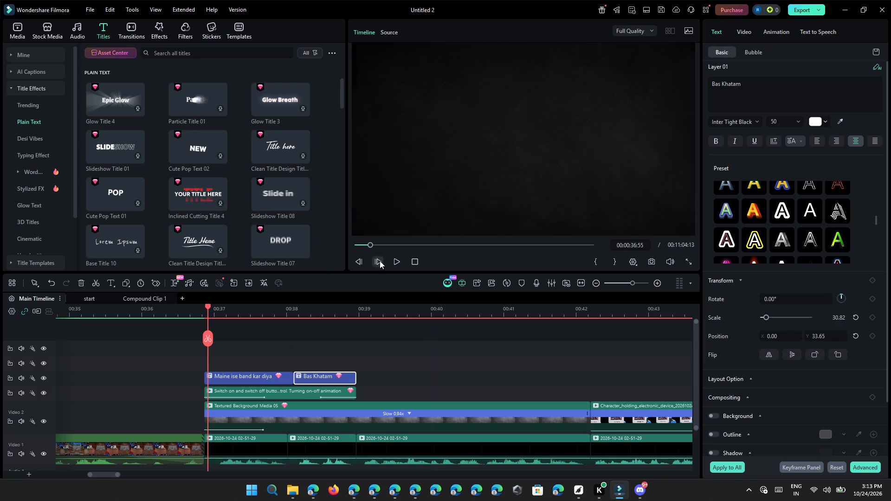
left_click(395, 261)
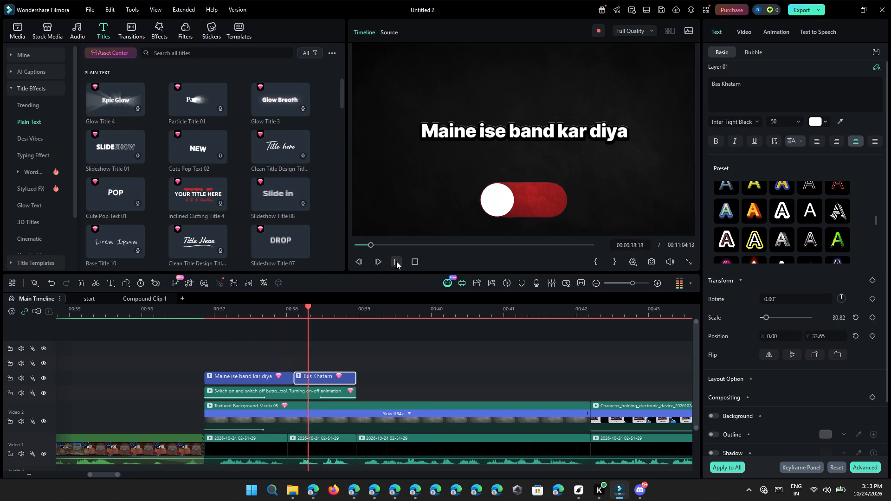
left_click(396, 262)
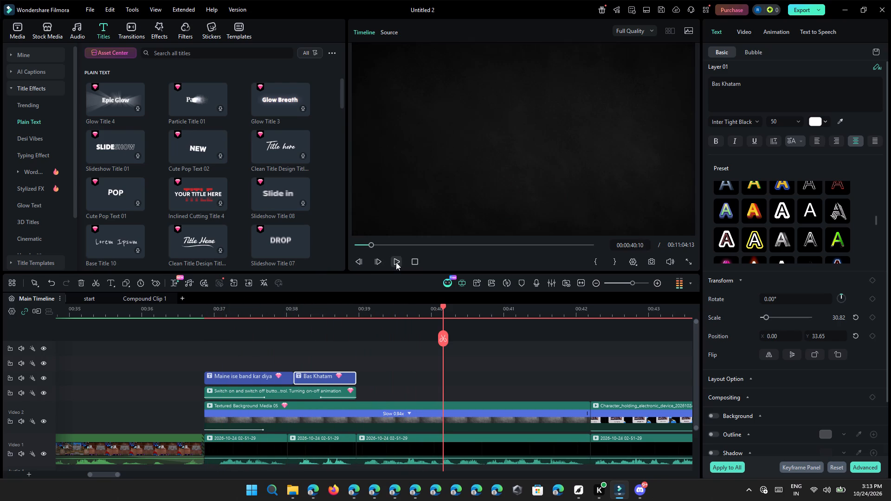
Reset the "Bas Khatam" title's animation settings and show the Trending entrance animations.
left_click(749, 53)
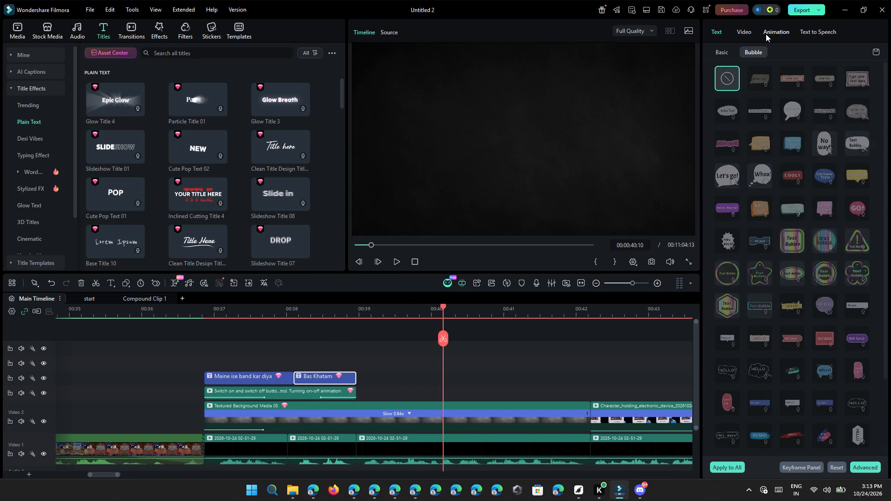
left_click(766, 34)
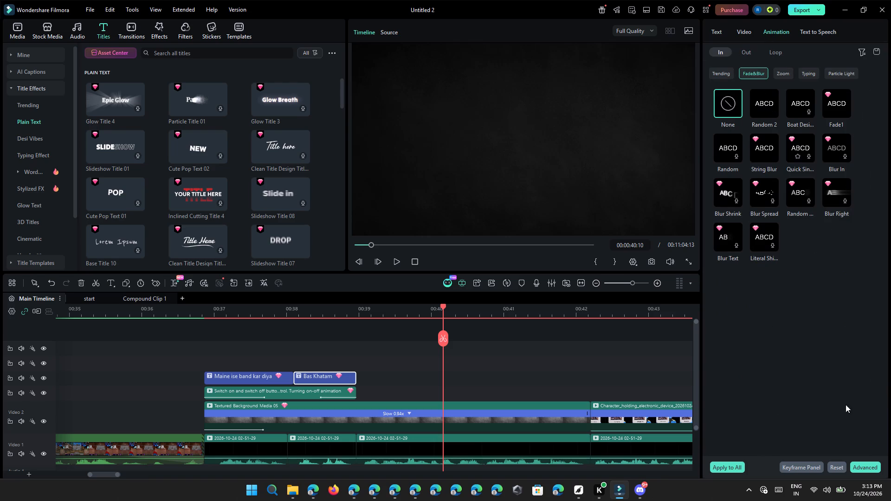
left_click(836, 465)
left_click(832, 462)
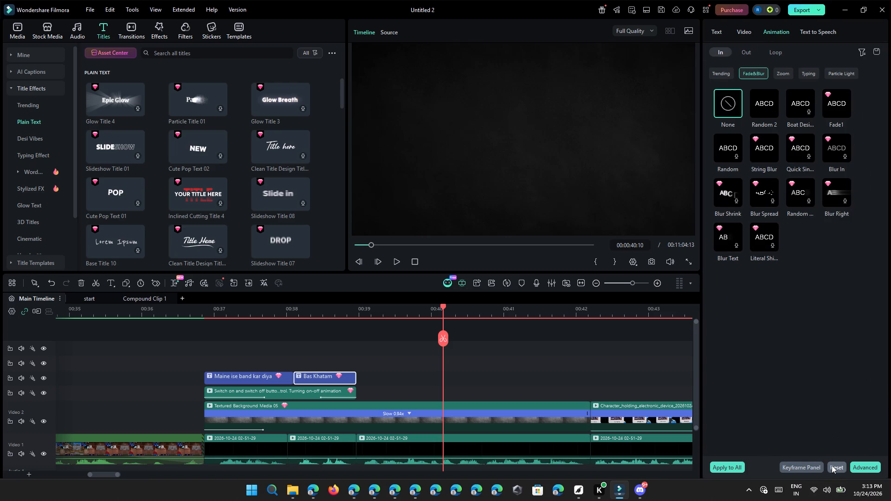
left_click(832, 466)
left_click(718, 75)
Play back the start of the "Bas Khatam" title from about 38 s.
left_click(295, 321)
left_click(297, 312)
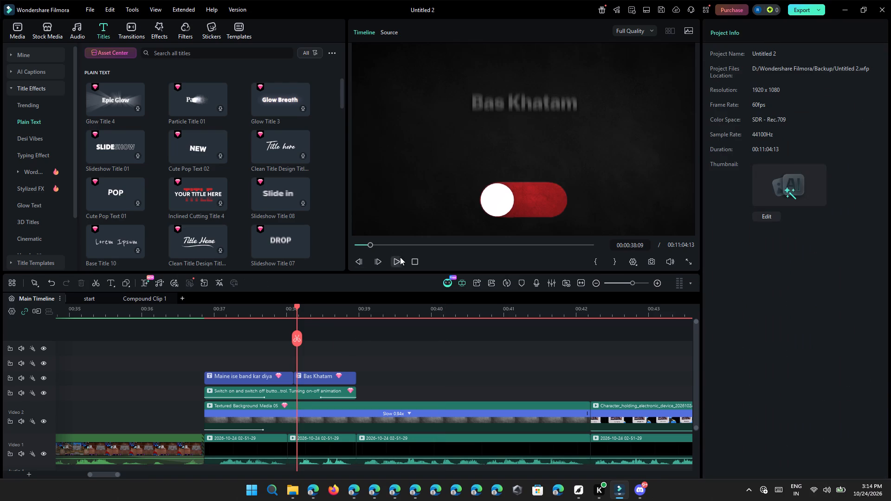
left_click(399, 257)
left_click(397, 260)
left_click(324, 370)
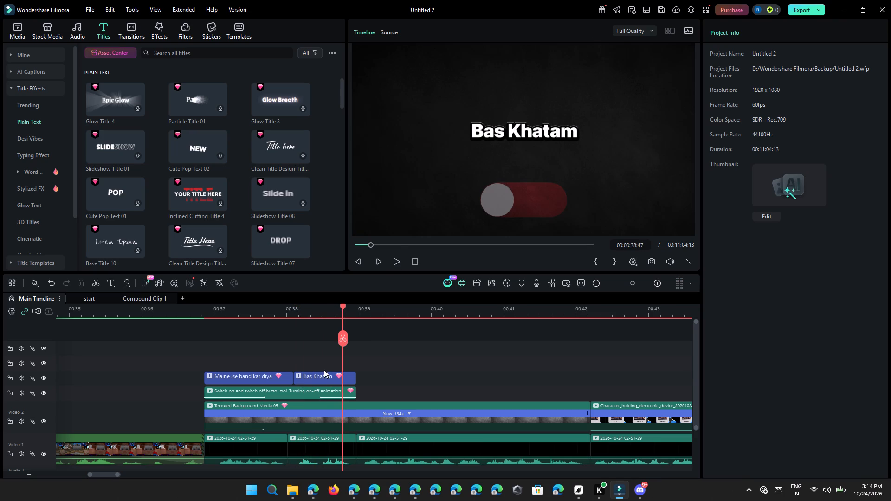
Try several Trending entrance animations on the "Bas Khatam" title, including Random 2, Cross zoom and Drop1, and finish with the "Single-w..." preset.
left_click(323, 376)
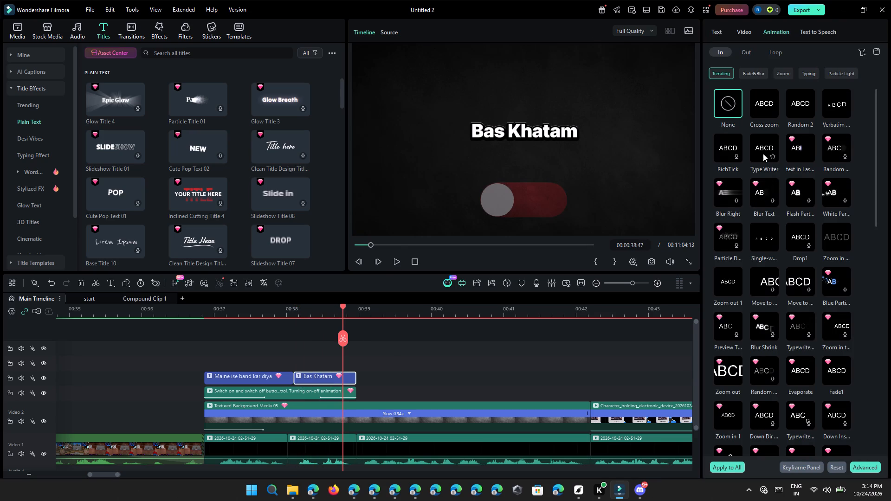
left_click(795, 147)
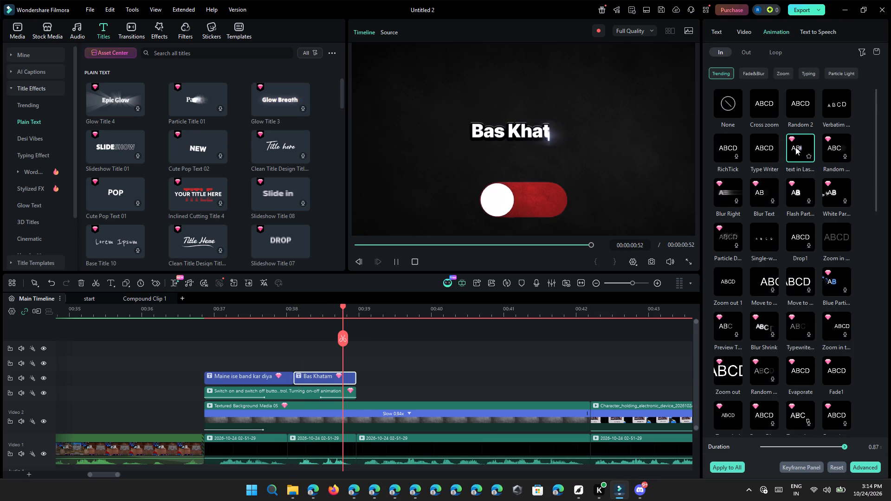
left_click(795, 102)
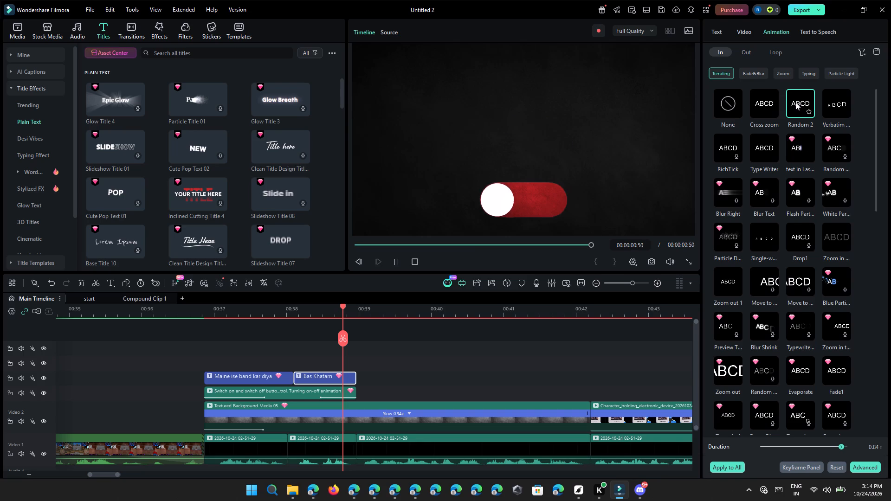
left_click(747, 98)
left_click(754, 103)
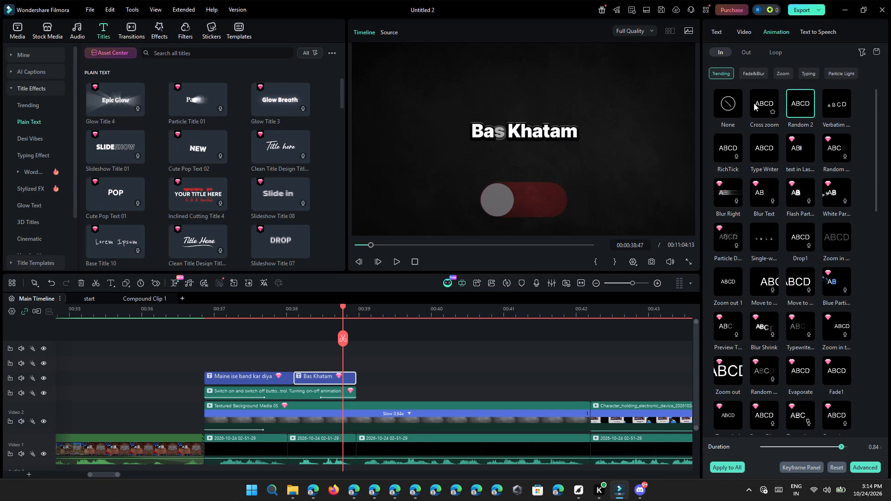
left_click(832, 104)
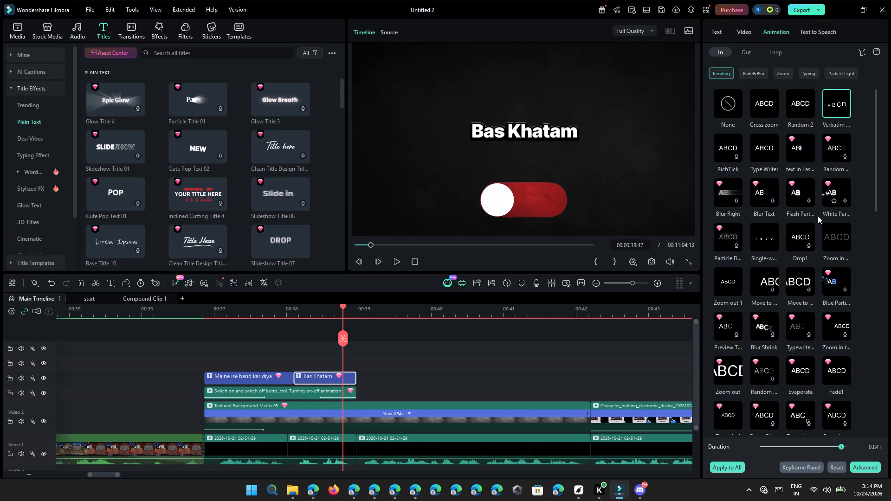
left_click(810, 233)
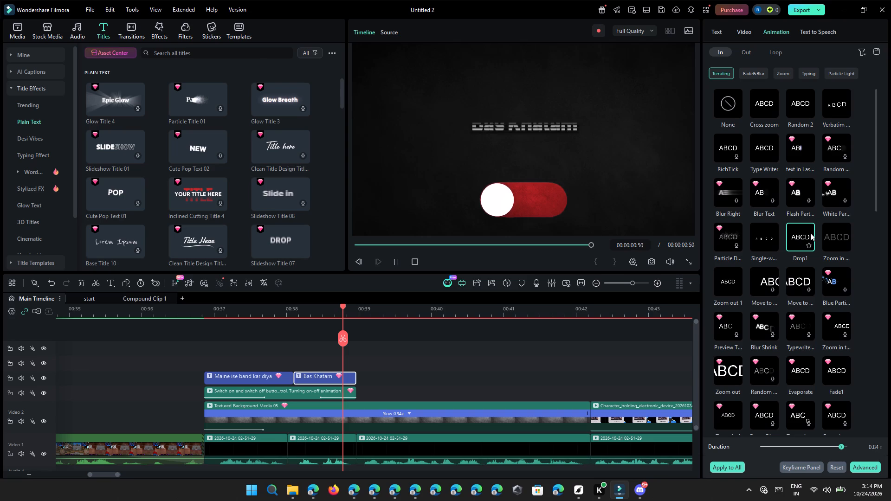
left_click(833, 234)
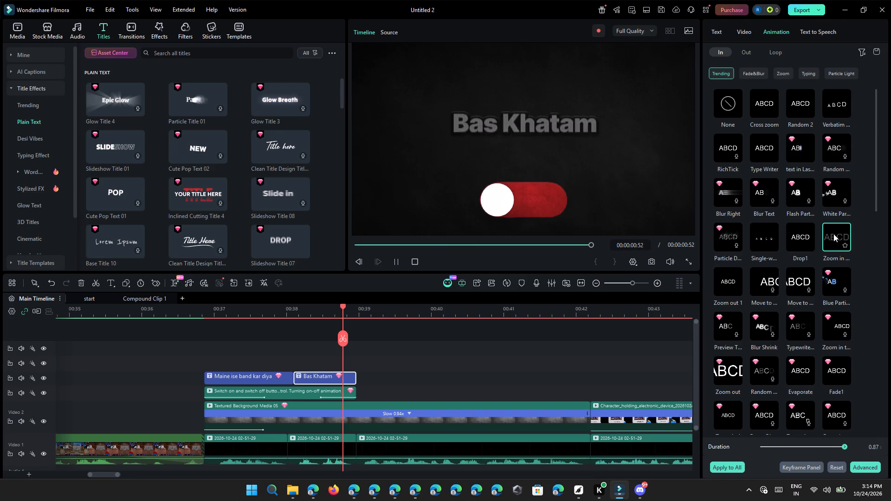
left_click(755, 232)
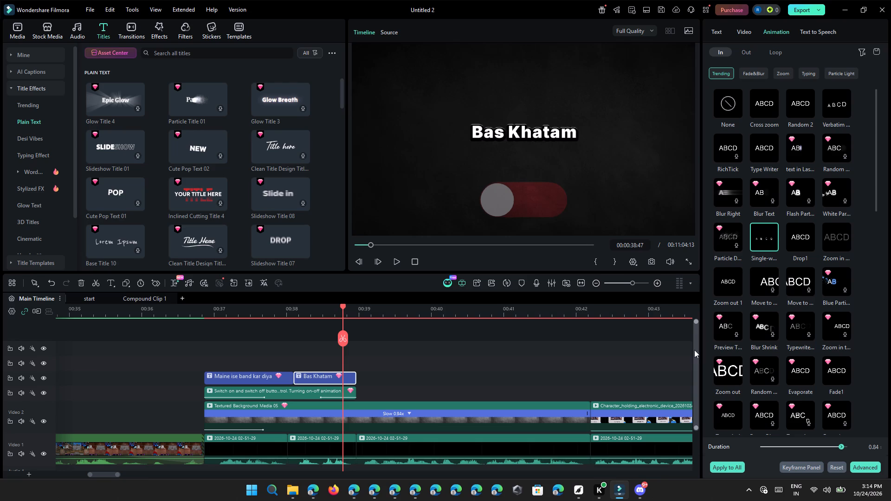
Play back the titles from about 37 s to review the new "Bas Khatam" entrance animation.
left_click(232, 315)
left_click(516, 351)
left_click(400, 261)
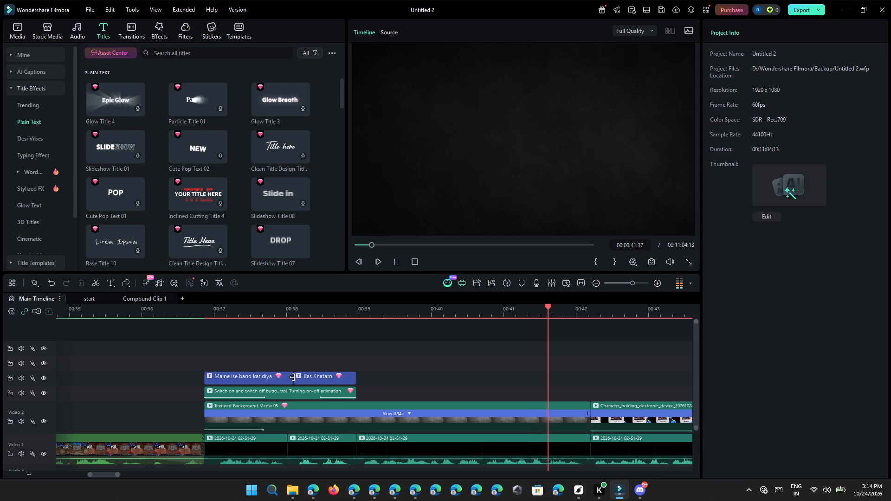
Move the boundary between the "Maine ise band kar diya" and "Bas Khatam" title clips earlier, to 00:00:38:01.
left_click_drag(292, 377, 285, 376)
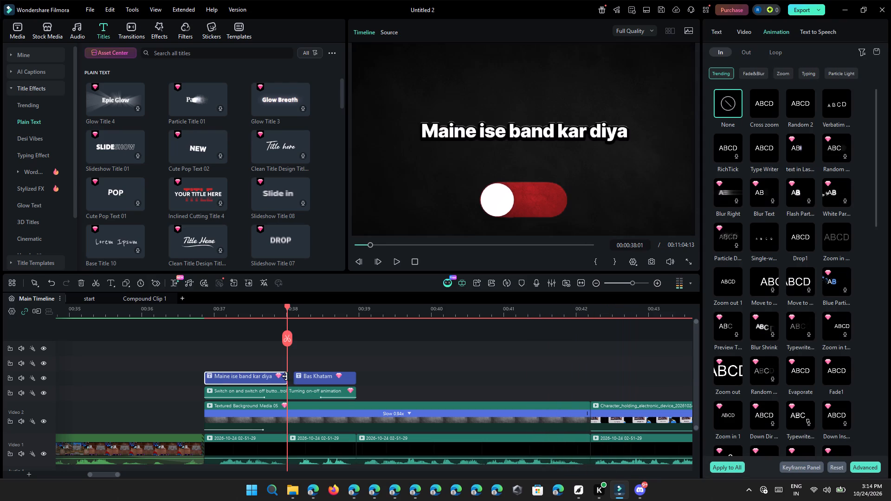
left_click_drag(295, 379, 289, 379)
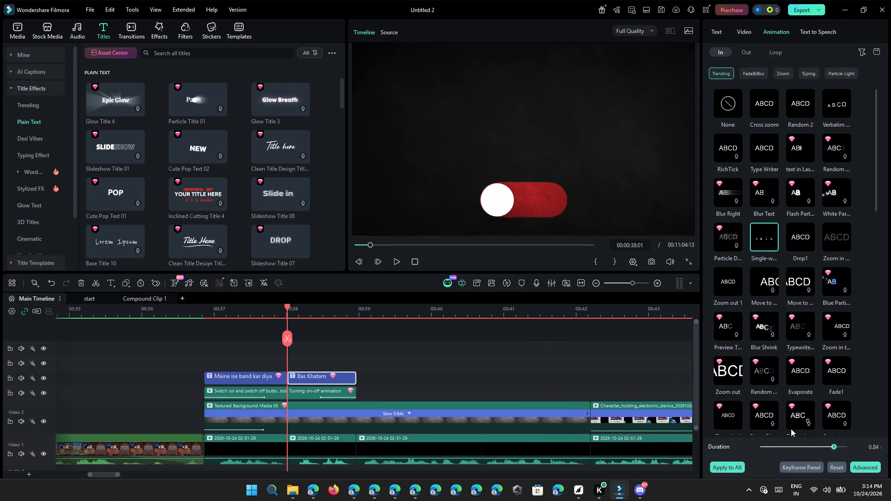
Set the "Bas Khatam" title's entrance animation duration to 0.63.
left_click(814, 448)
Play back both titles from shortly after 37 s to about 40 s.
left_click(234, 311)
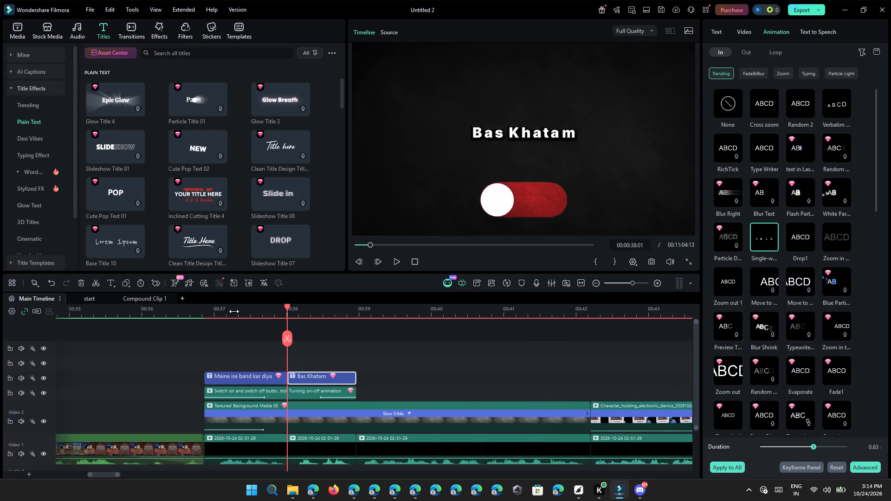
left_click(391, 263)
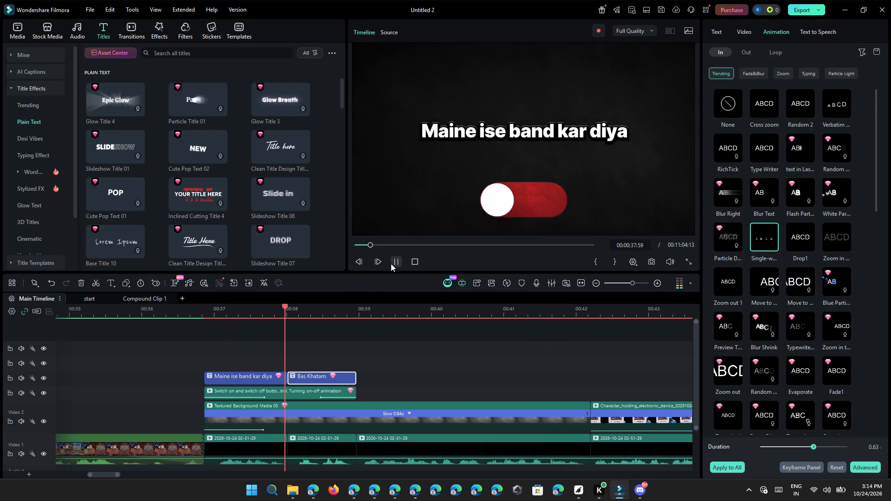
left_click(391, 263)
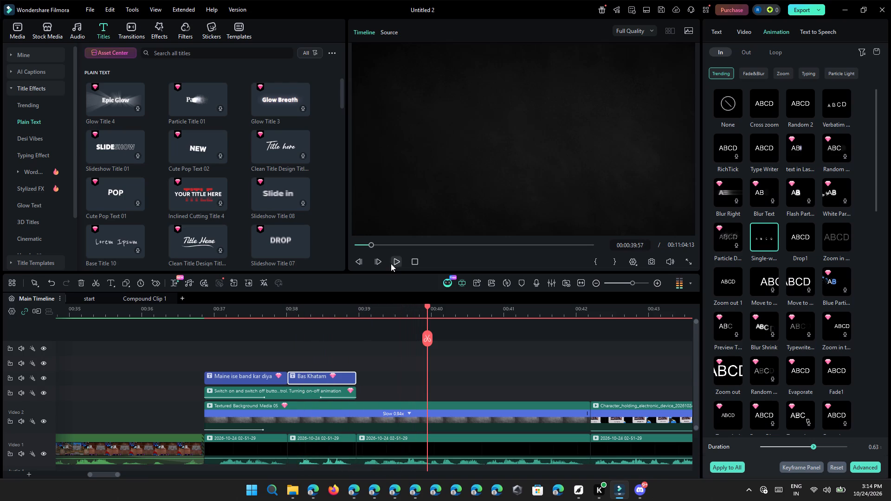
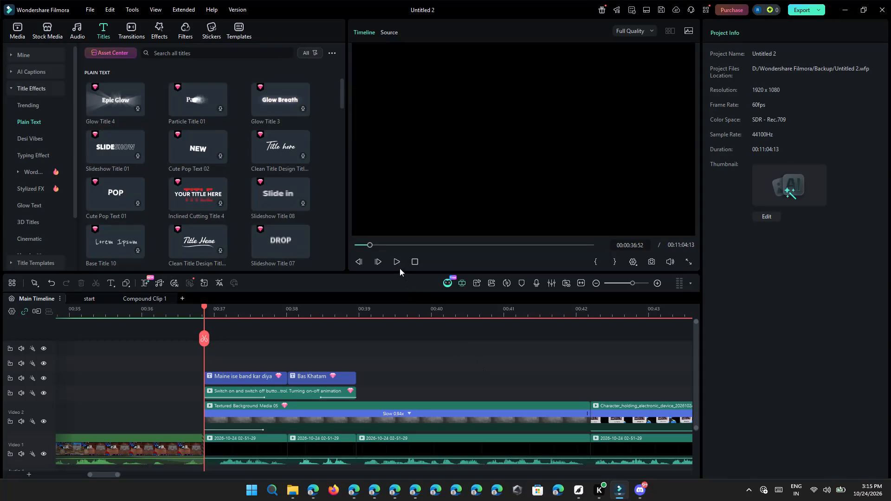
Play back the sequence from 00:00:36:52 to about 50 s, and replay it from 00:00:37:26 to about 41 s.
left_click(395, 262)
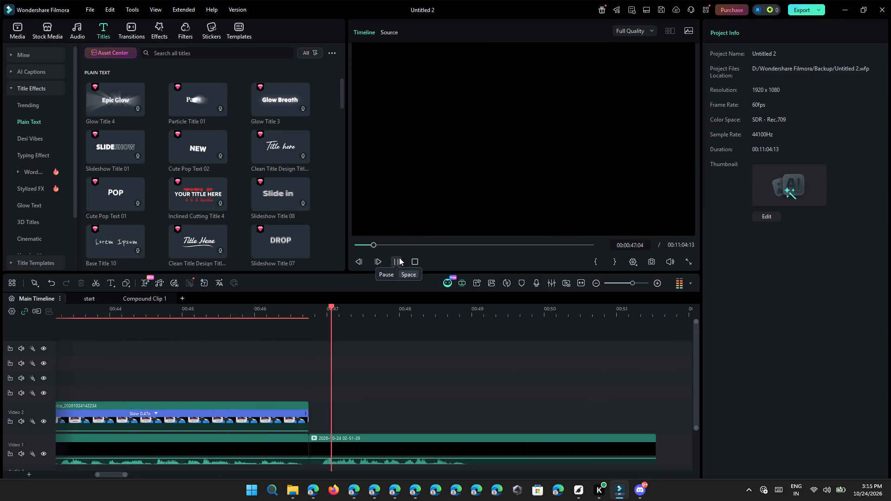
left_click(399, 257)
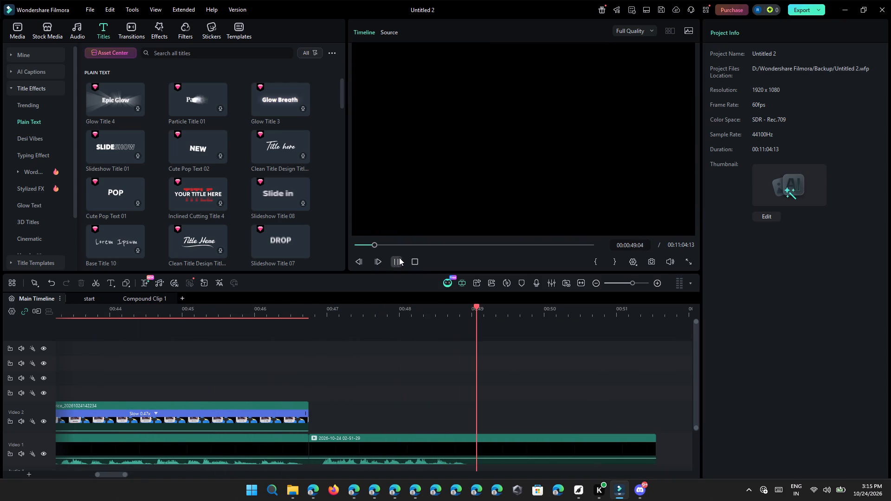
left_click(399, 257)
left_click(399, 258)
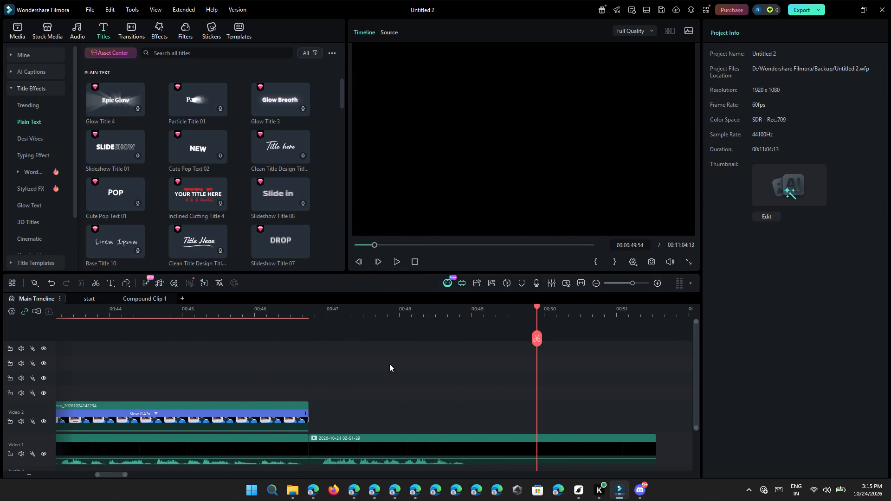
scroll(381, 374, "down", 6, "ctrl")
left_click(235, 305)
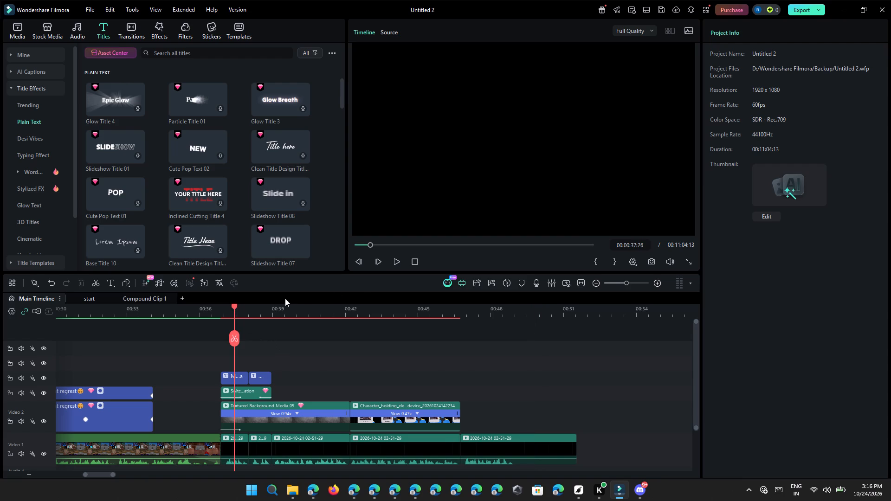
left_click(400, 257)
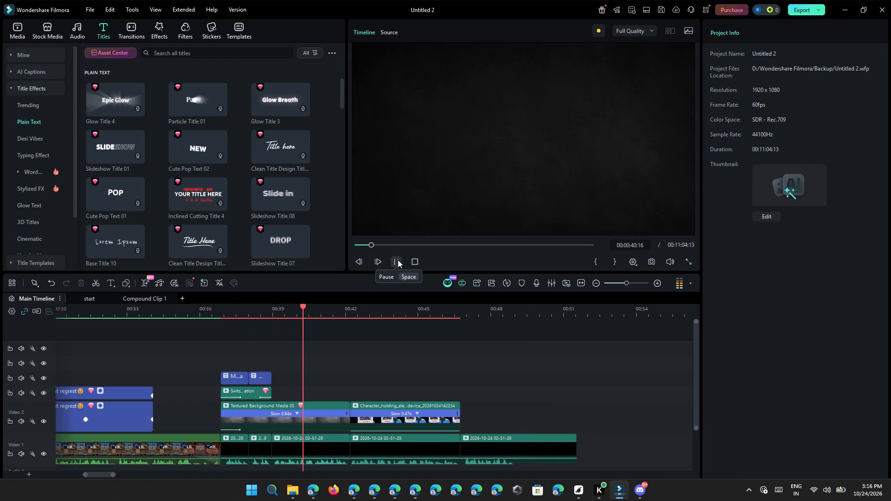
left_click(398, 260)
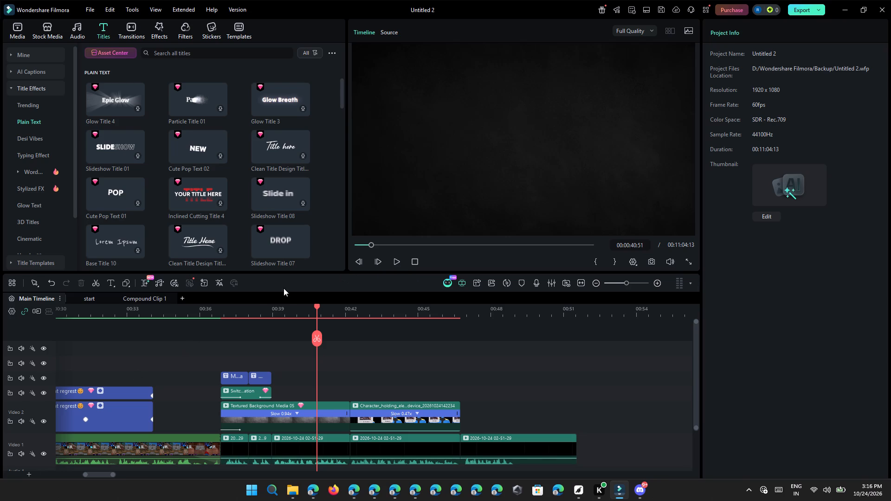
Capture a screenshot of the whole editor window with the playhead at 00:00:37:50, on the "Maine ise band kar diya" title.
left_click(259, 314)
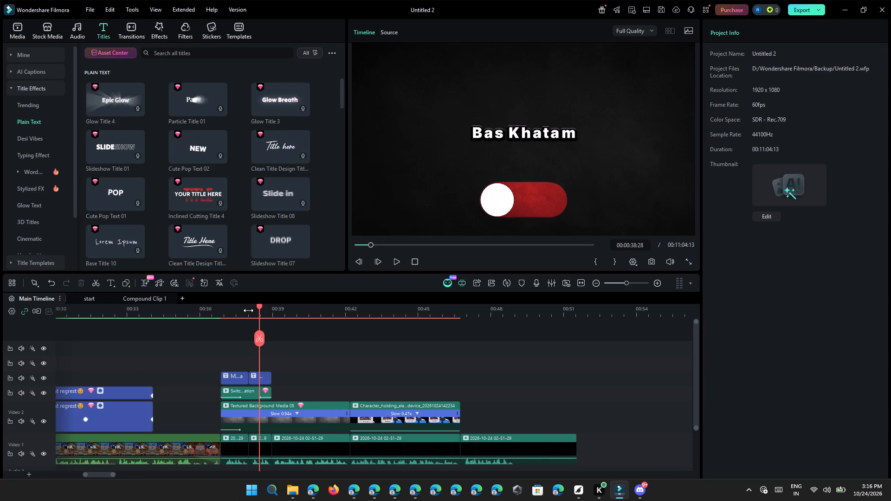
left_click(246, 310)
key("shift+super+s")
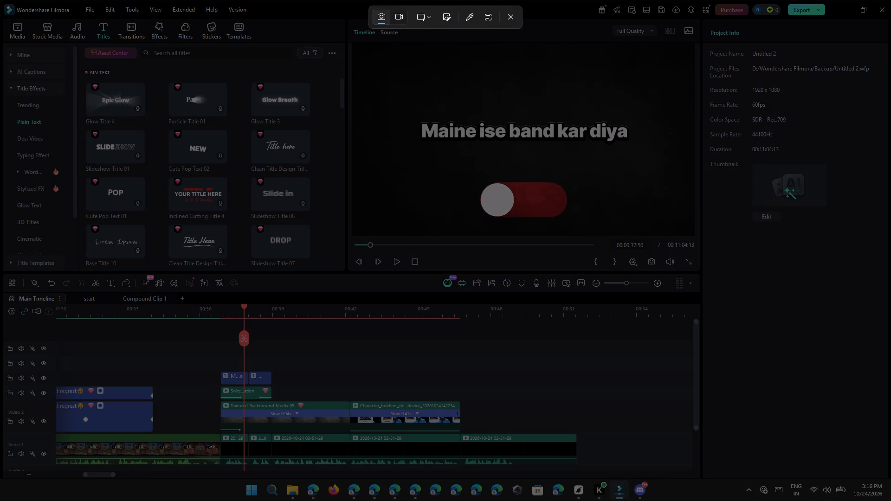
left_click_drag(0, 0, 890, 476)
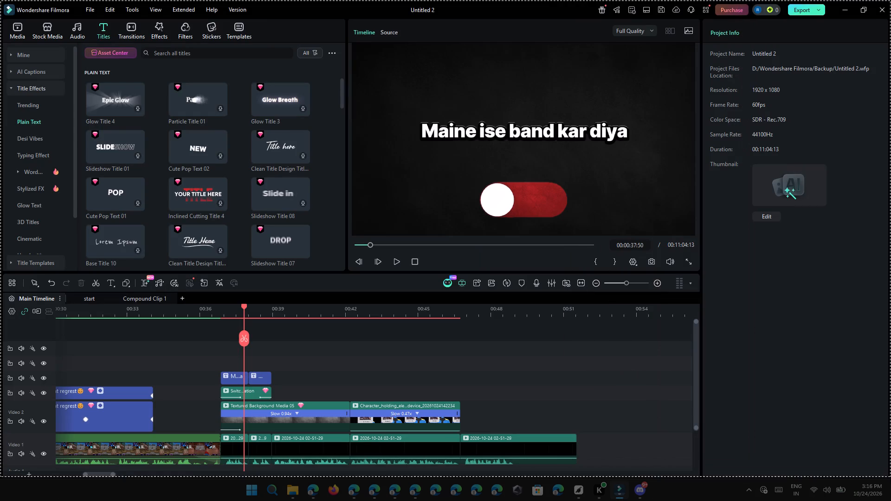
left_click_drag(890, 476, 890, 476)
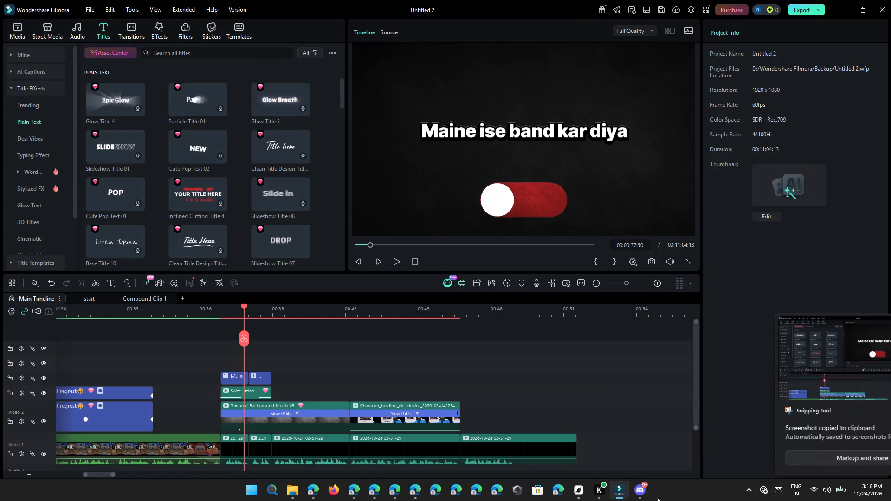